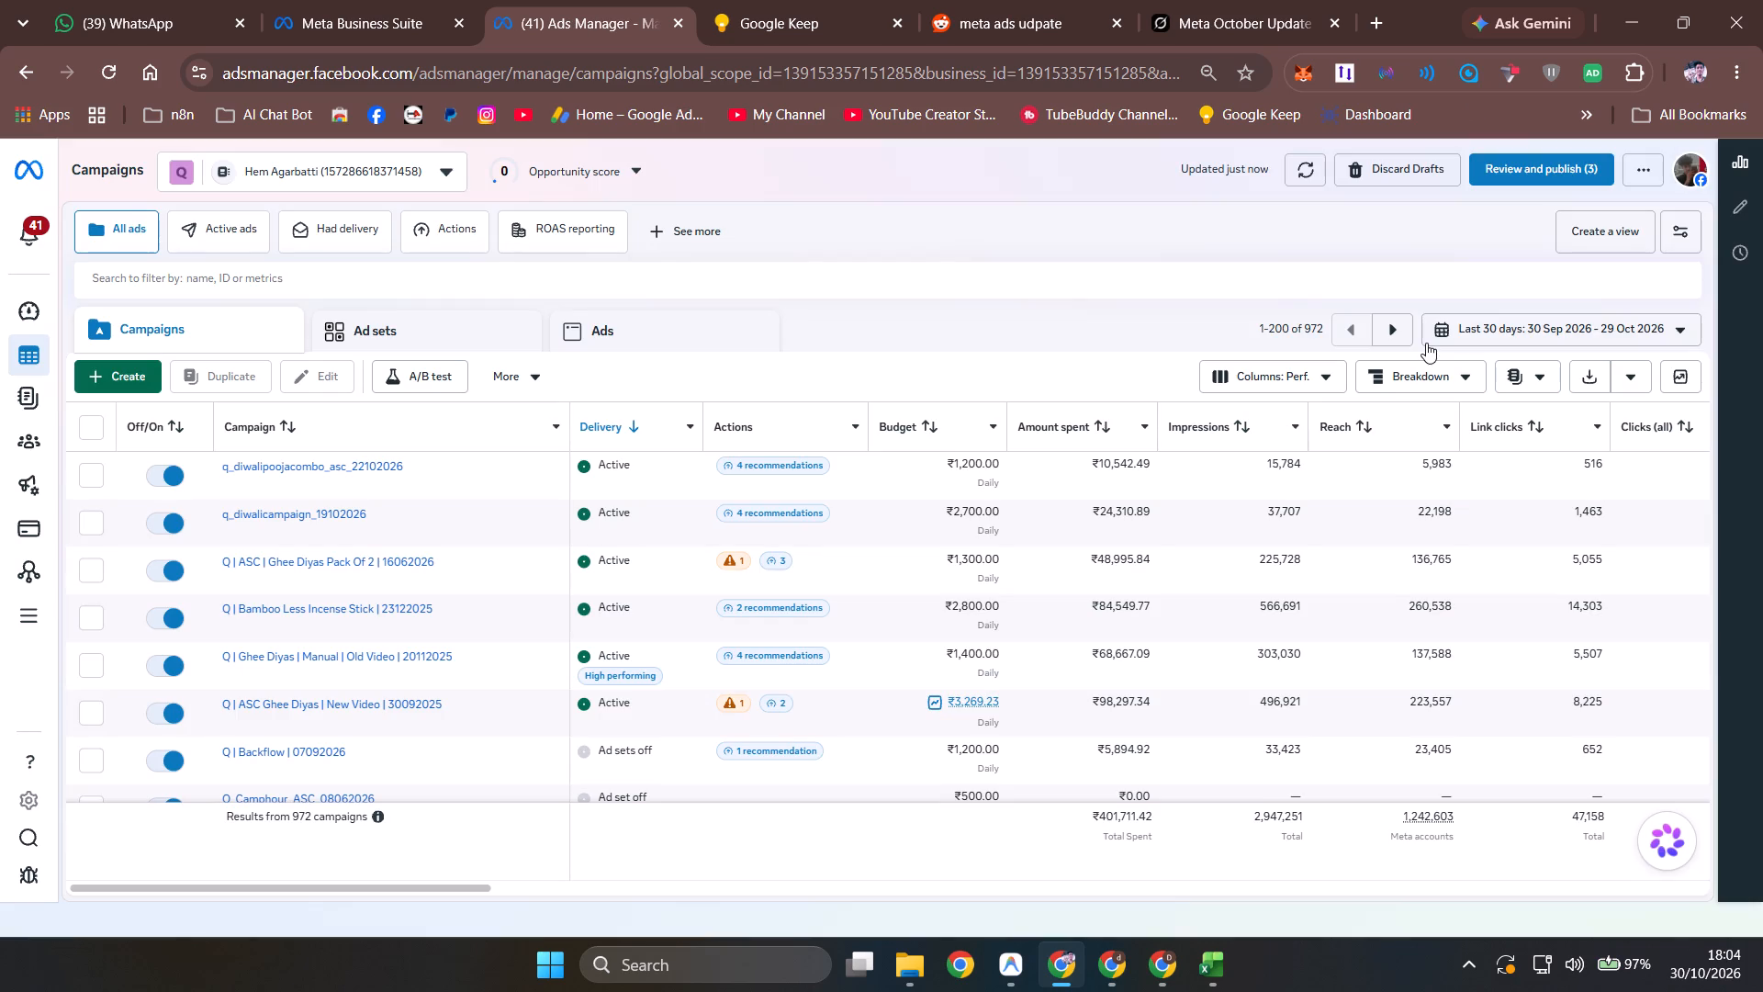
Create a new auction campaign with the Traffic objective, using the manual traffic campaign setup.
{"action": "left_click", "coordinate": [86, 386]}
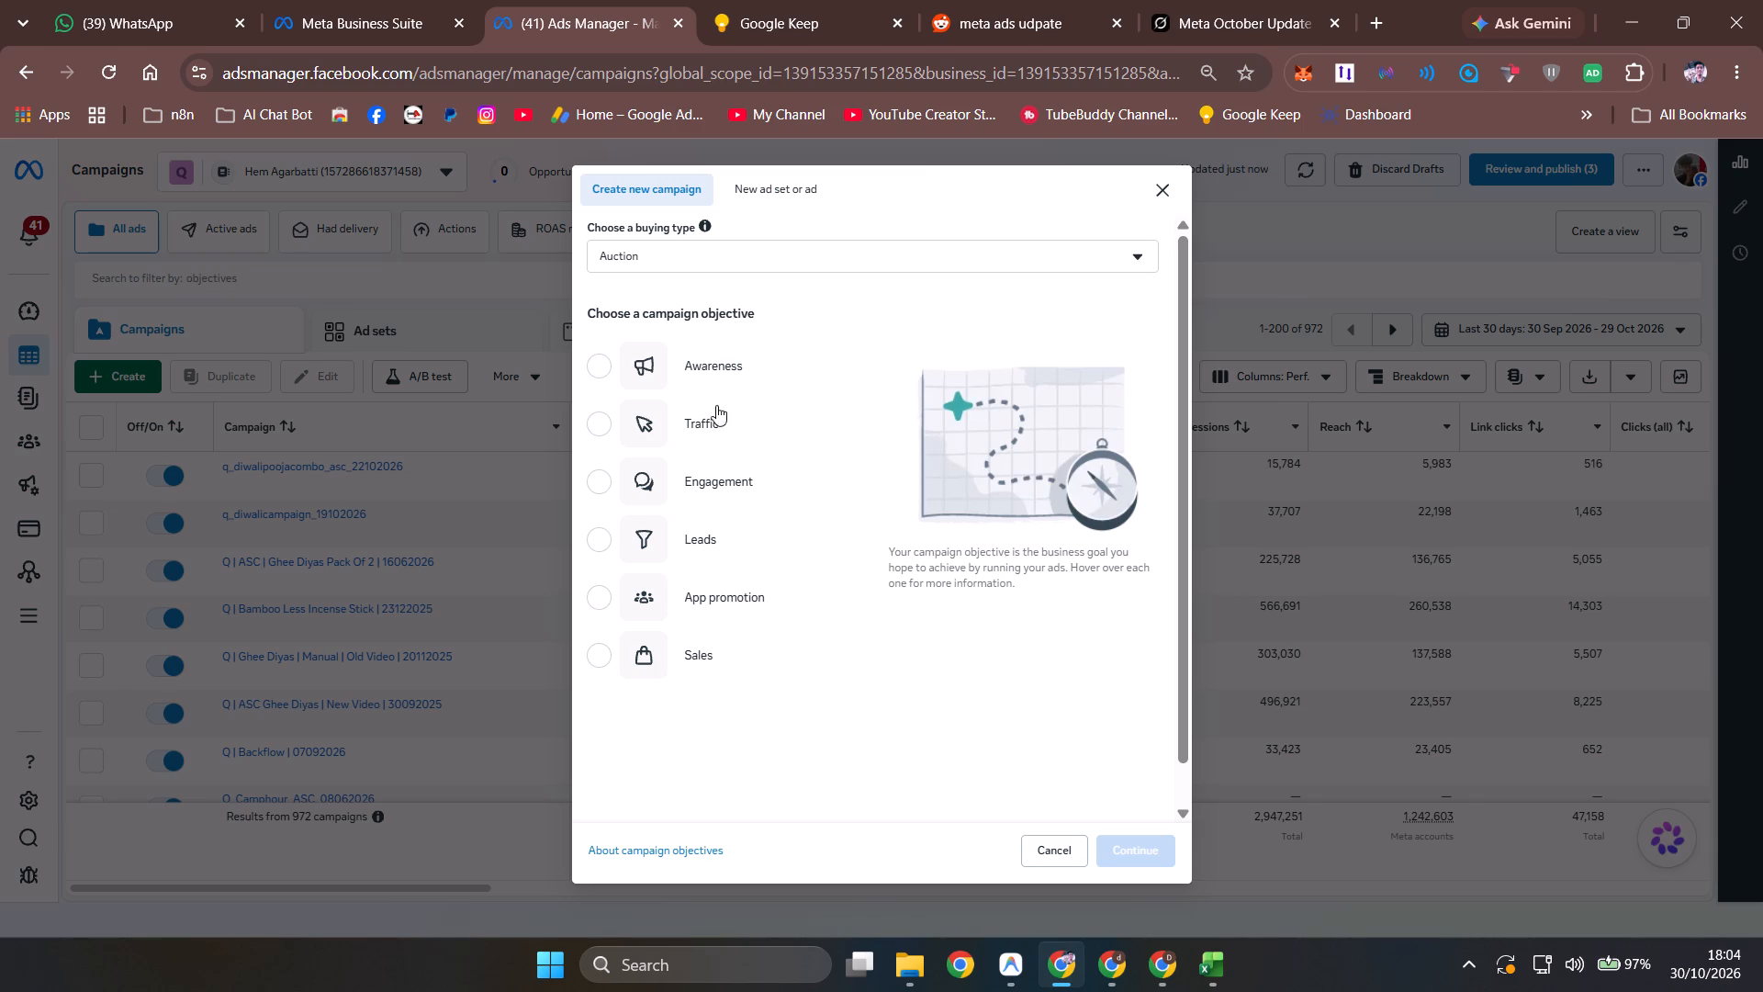
{"action": "left_click", "coordinate": [669, 432]}
{"action": "left_click", "coordinate": [1117, 850]}
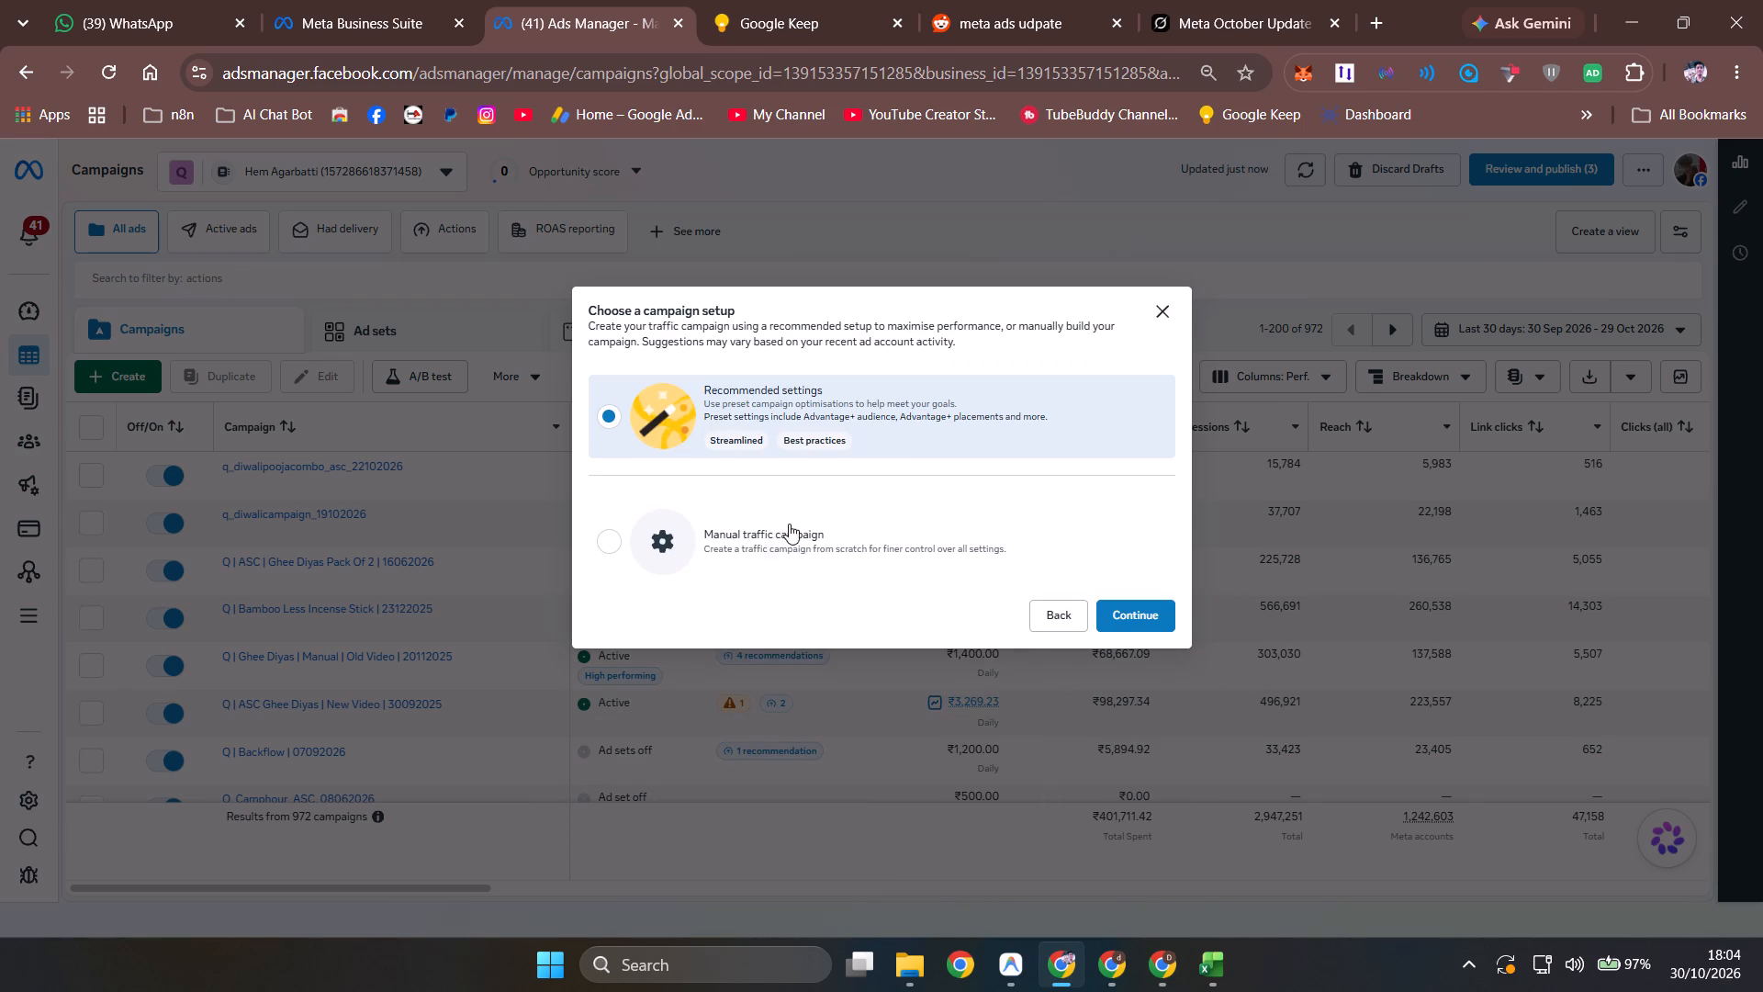
{"action": "left_click", "coordinate": [859, 533]}
{"action": "left_click", "coordinate": [1137, 648]}
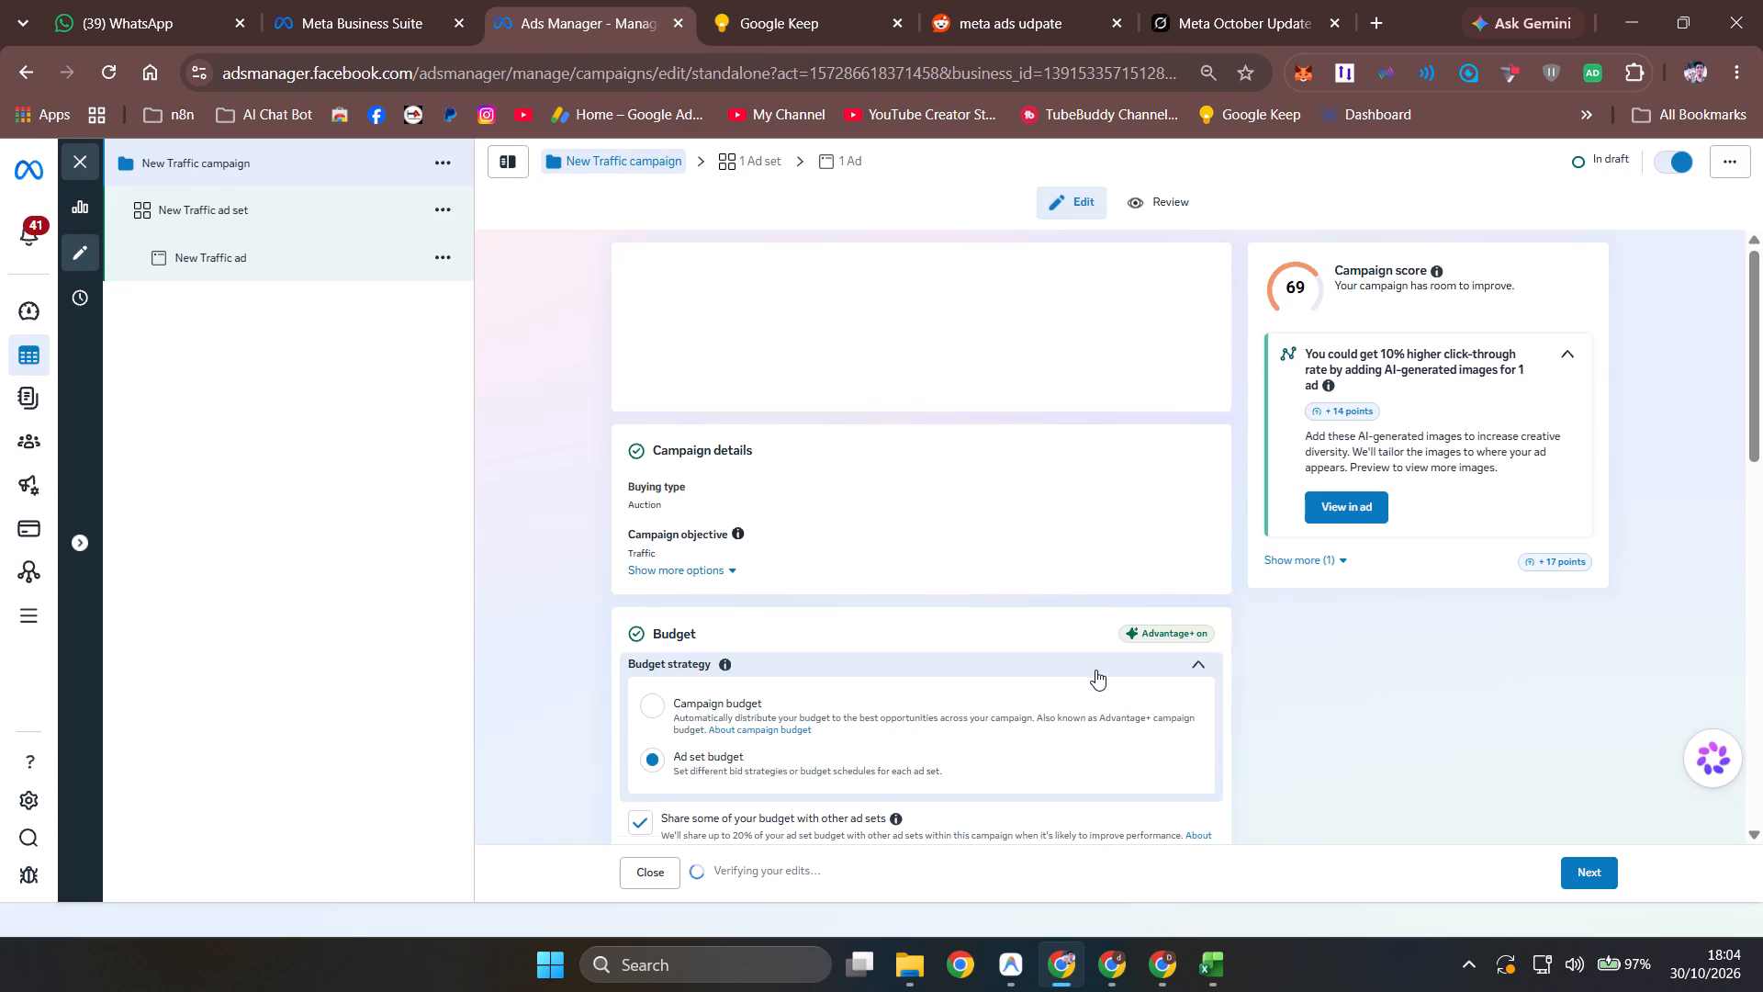
Name the campaign q_anantblessings_eng_clicks_30102026 and copy the name.
{"action": "triple_click", "coordinate": [684, 310]}
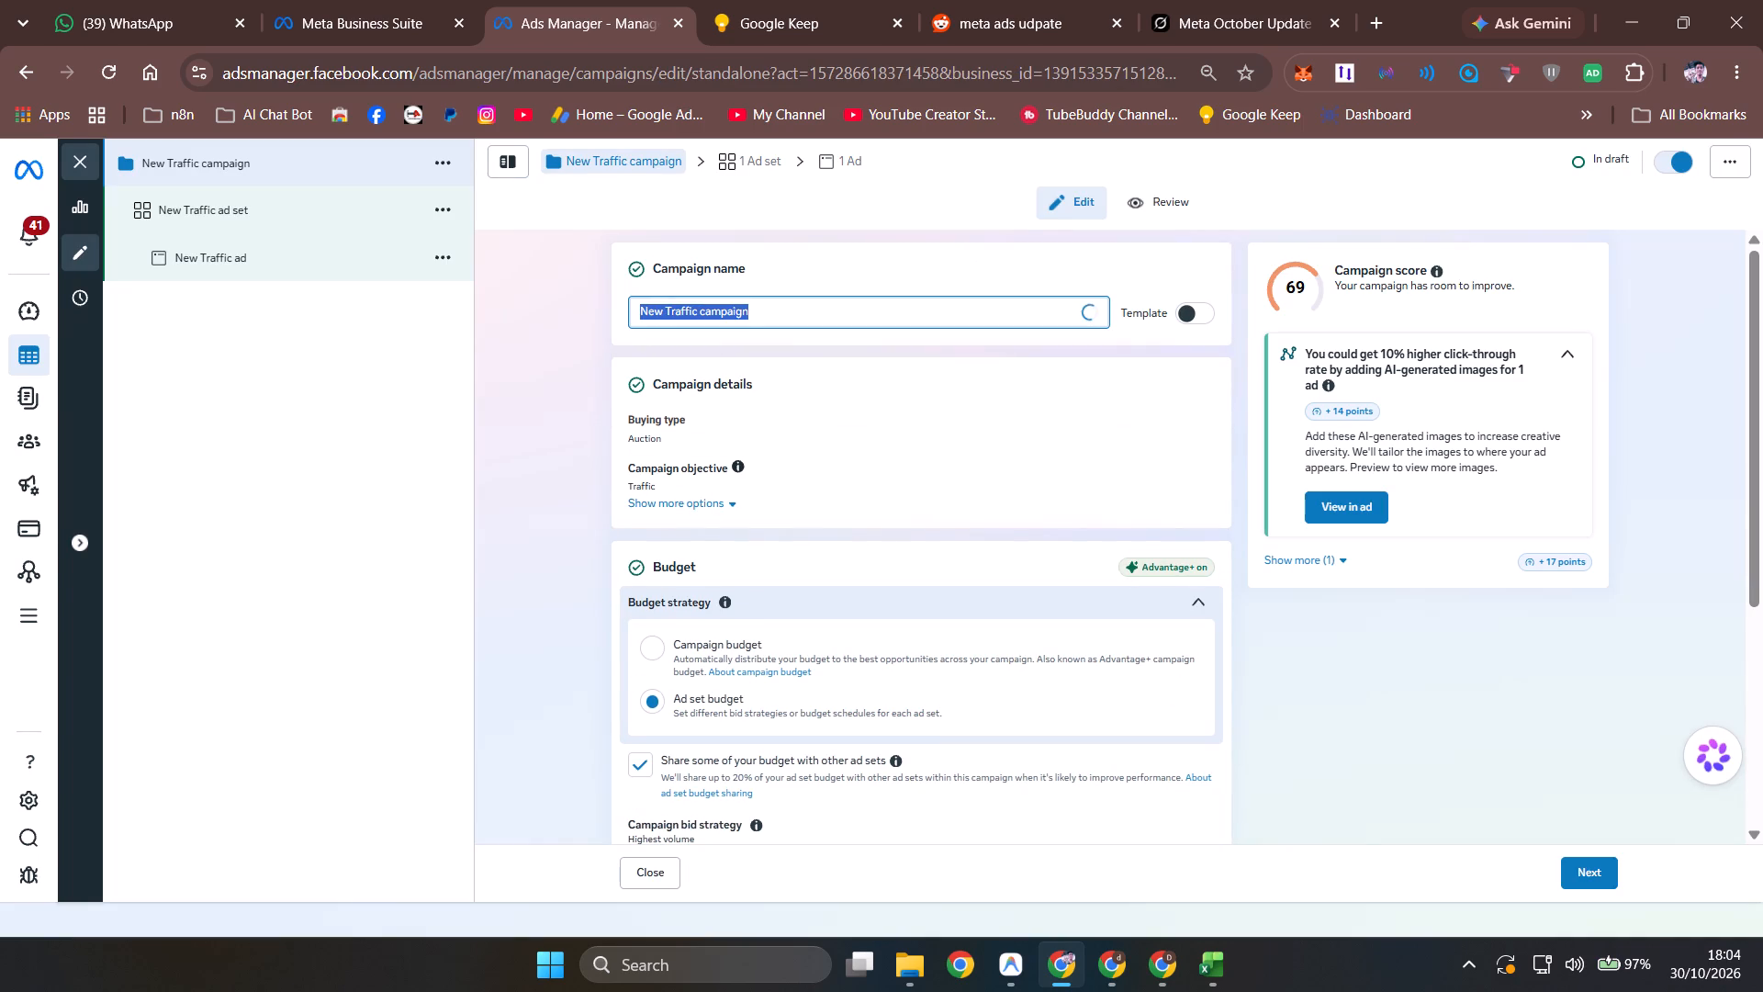
{"action": "key", "text": "q"}
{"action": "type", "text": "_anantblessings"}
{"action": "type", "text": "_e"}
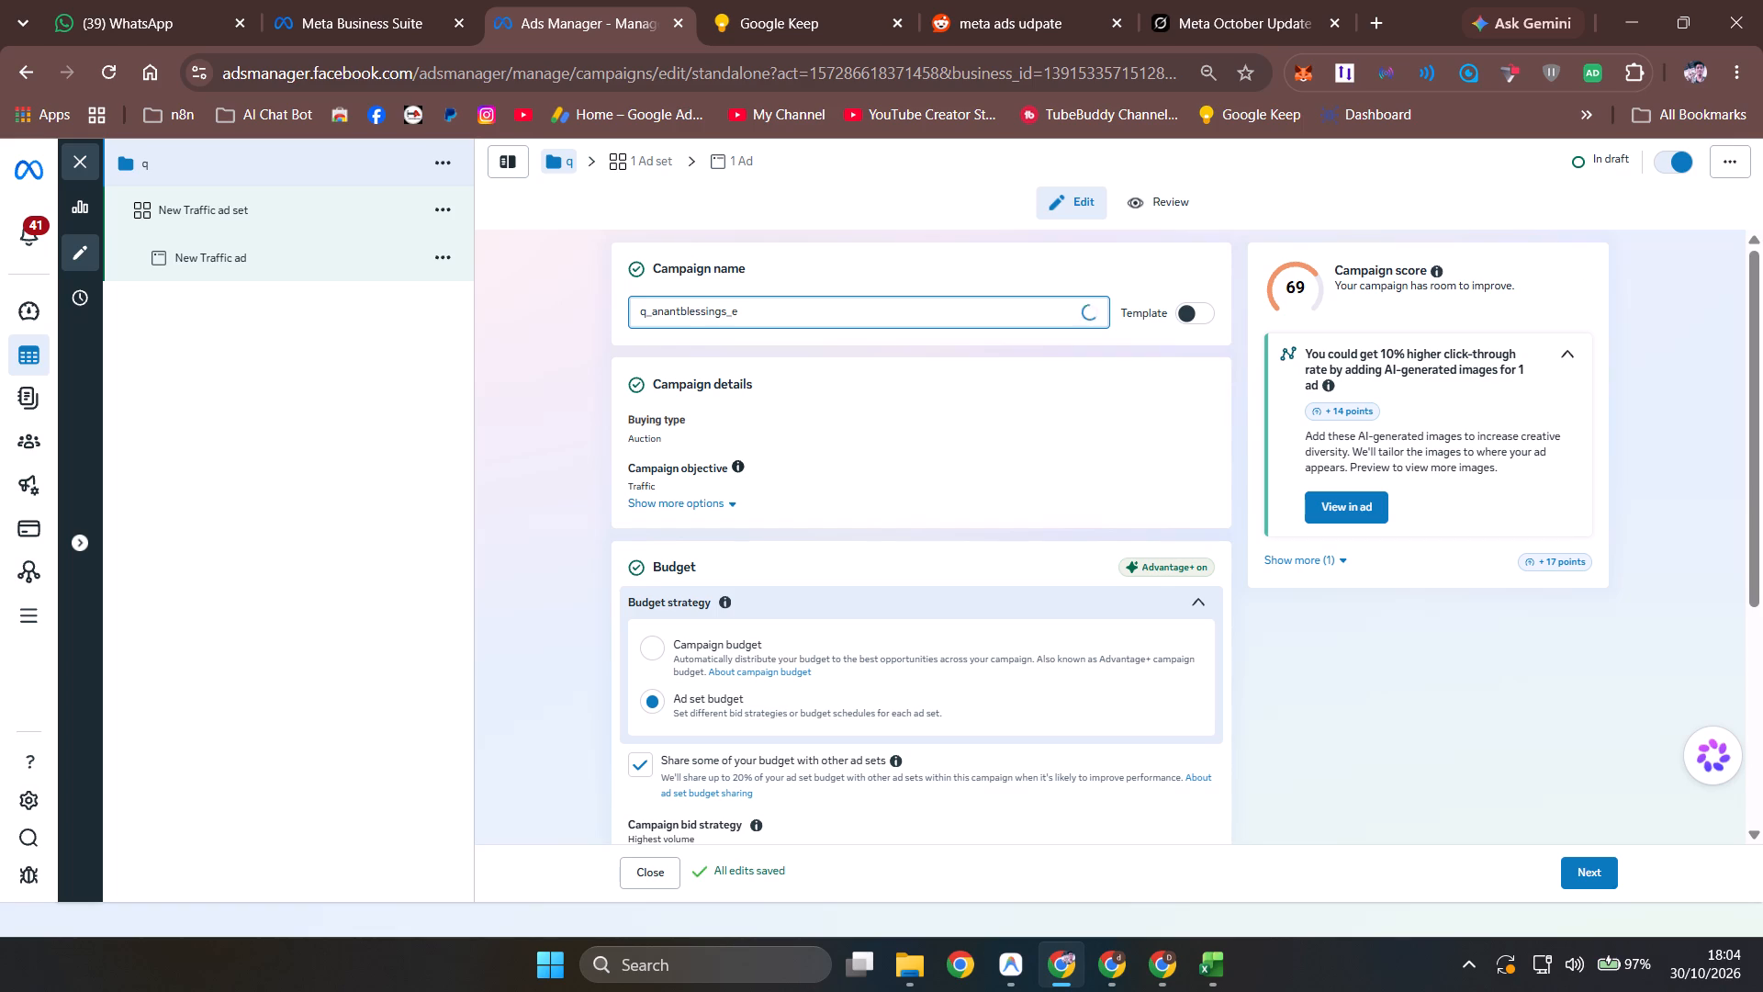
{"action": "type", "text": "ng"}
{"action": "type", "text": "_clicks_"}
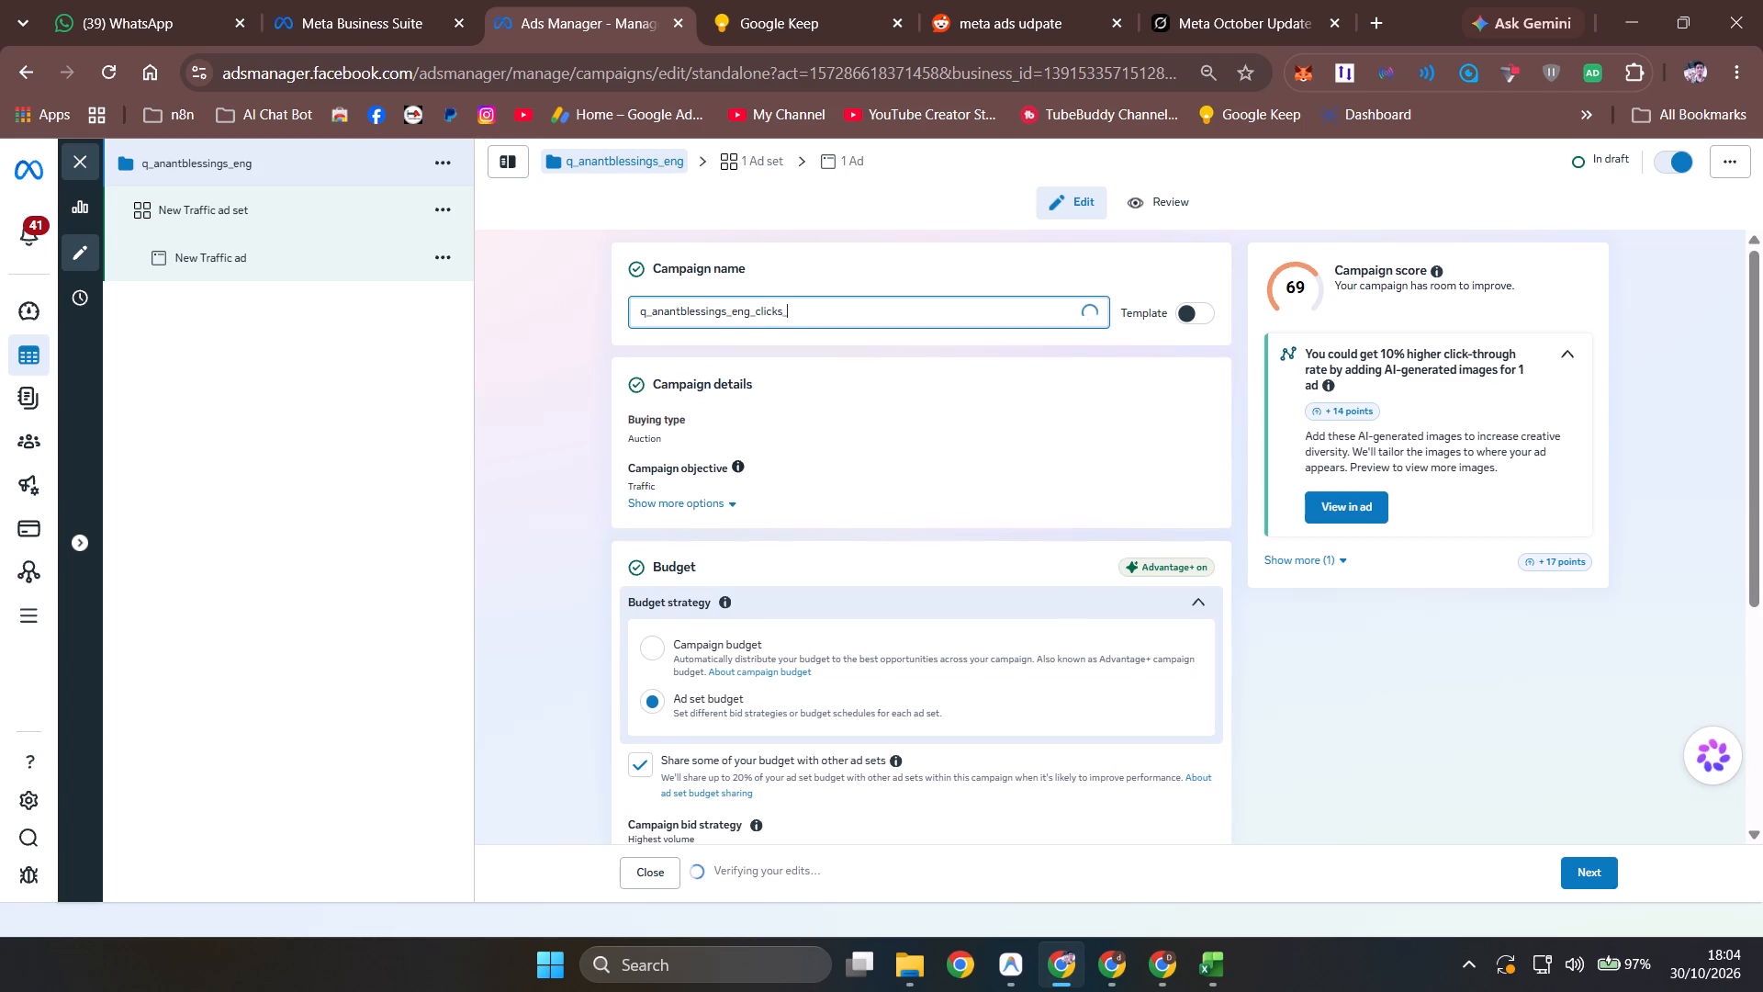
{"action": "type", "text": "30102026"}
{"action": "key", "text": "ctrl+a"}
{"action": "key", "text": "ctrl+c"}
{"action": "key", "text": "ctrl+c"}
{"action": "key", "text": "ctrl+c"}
{"action": "left_click", "coordinate": [557, 443]}
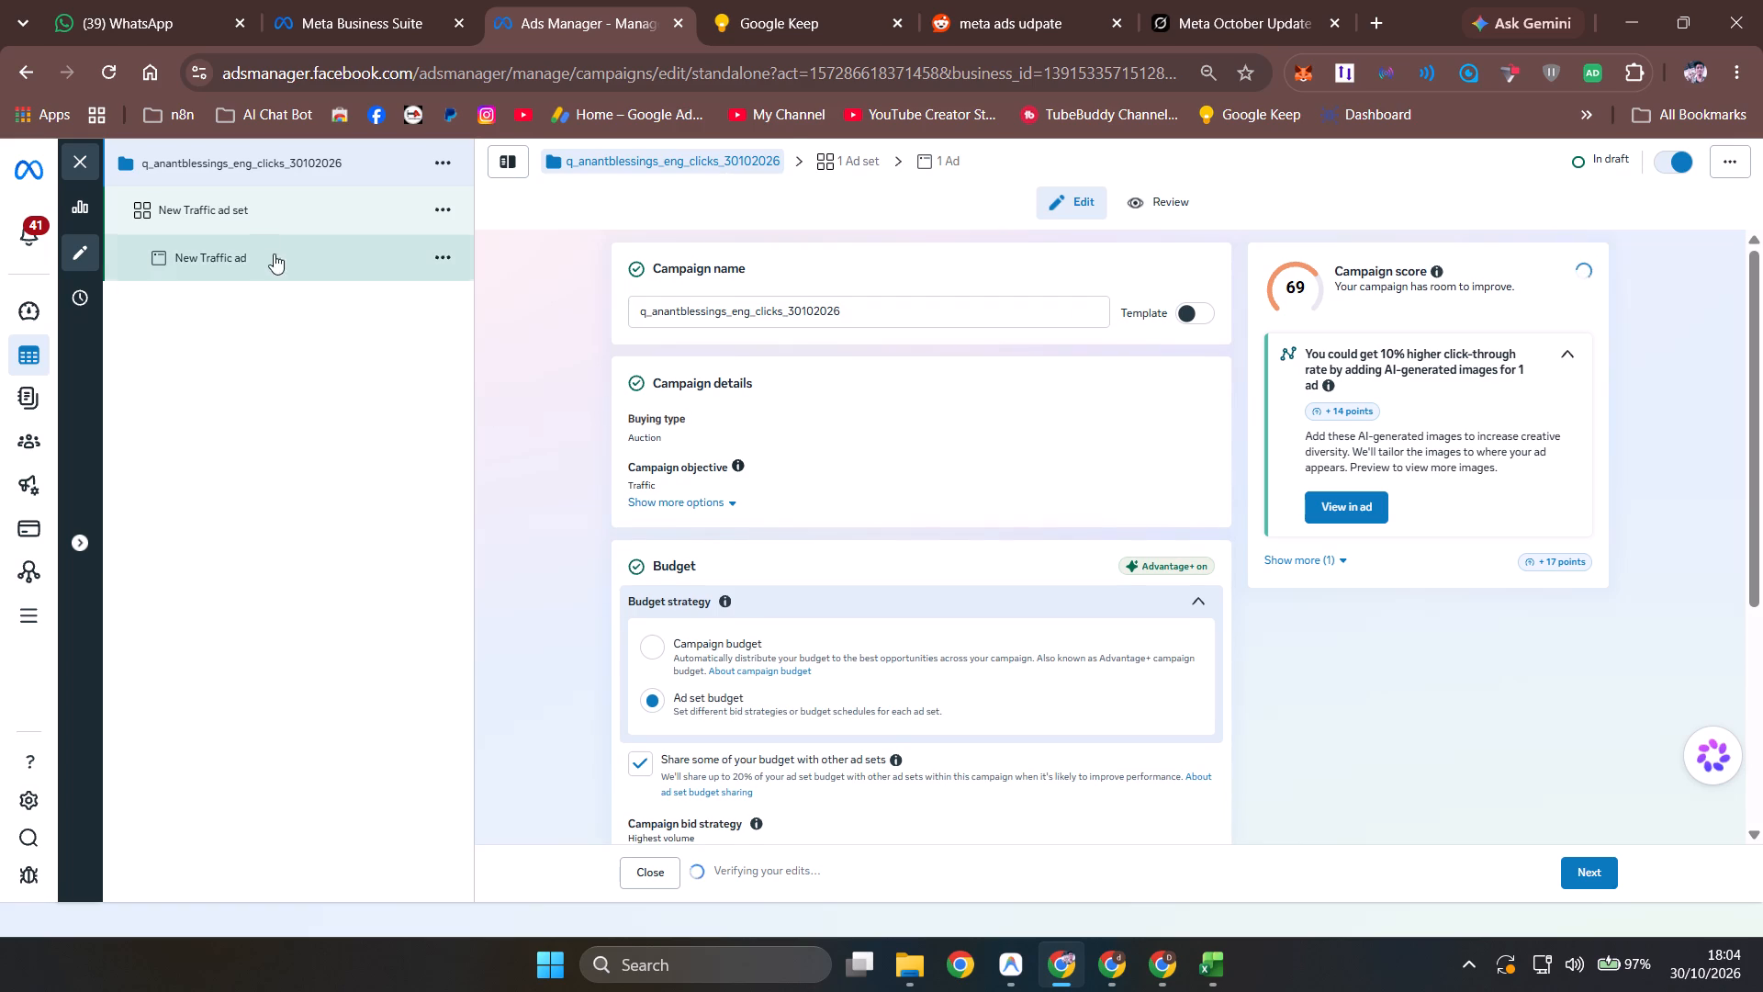
Open the campaign's new traffic ad set and set its conversion location to Website.
{"action": "left_click", "coordinate": [258, 231]}
{"action": "left_click", "coordinate": [275, 196]}
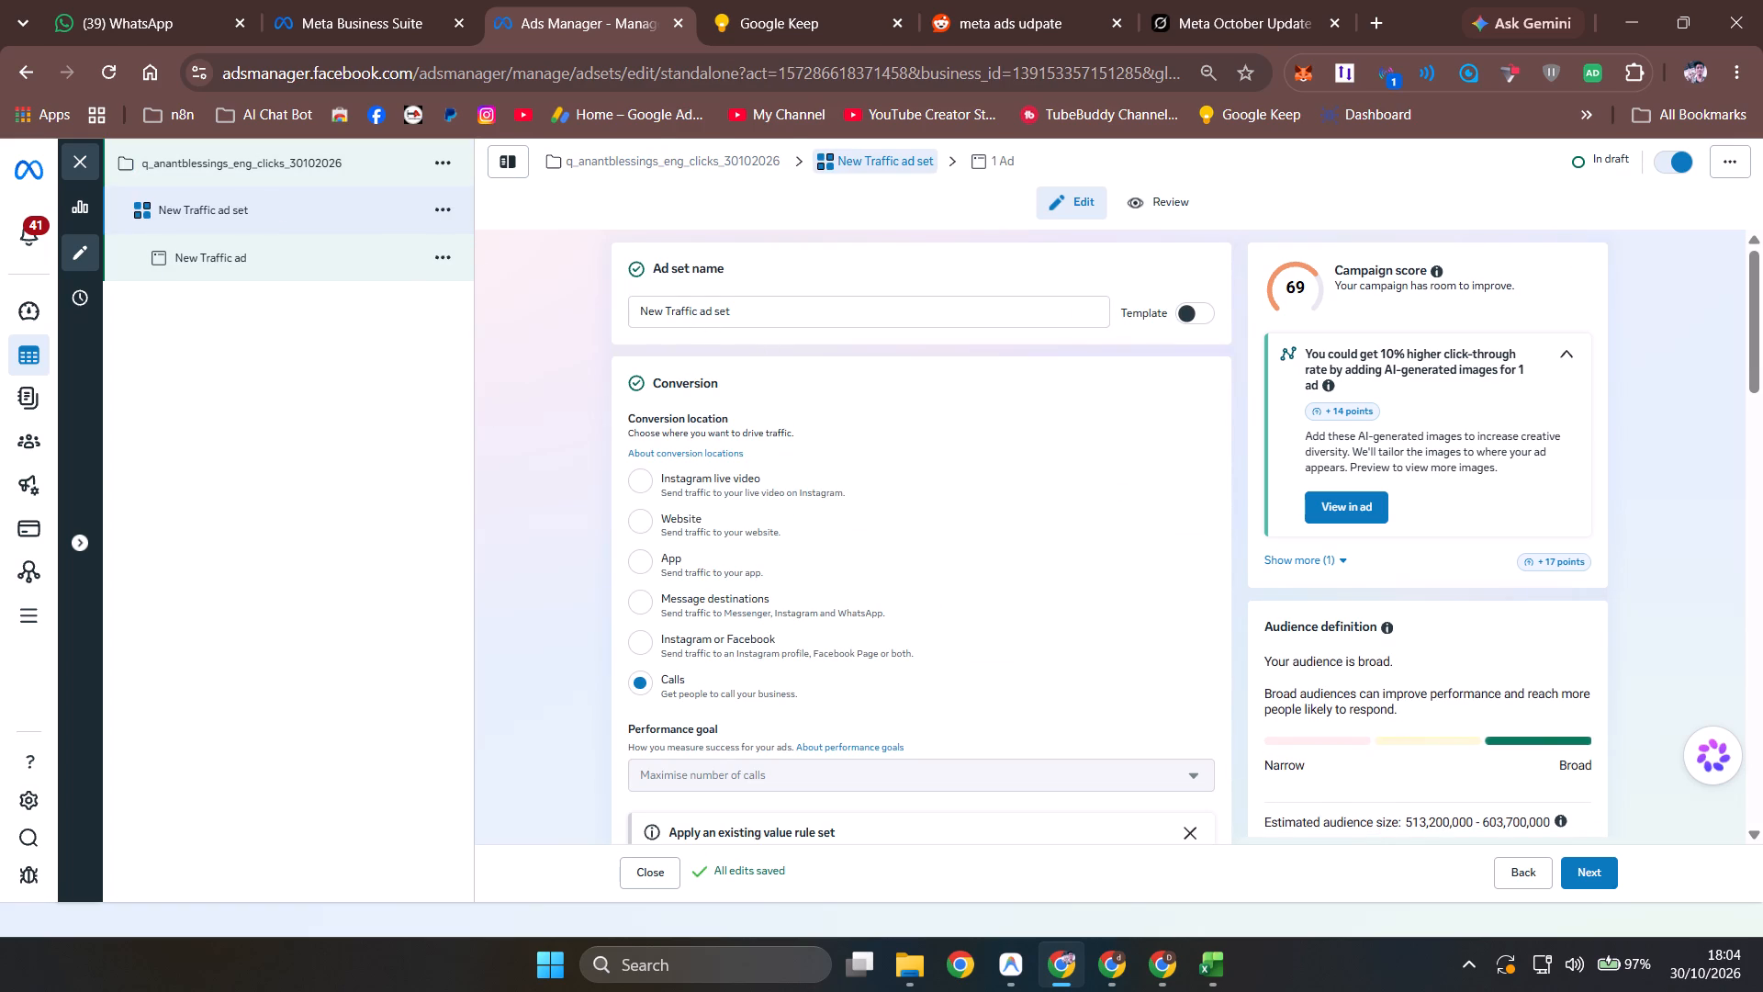
{"action": "left_click", "coordinate": [680, 524]}
{"action": "scroll", "coordinate": [857, 628], "scroll_direction": "down", "scroll_amount": 2}
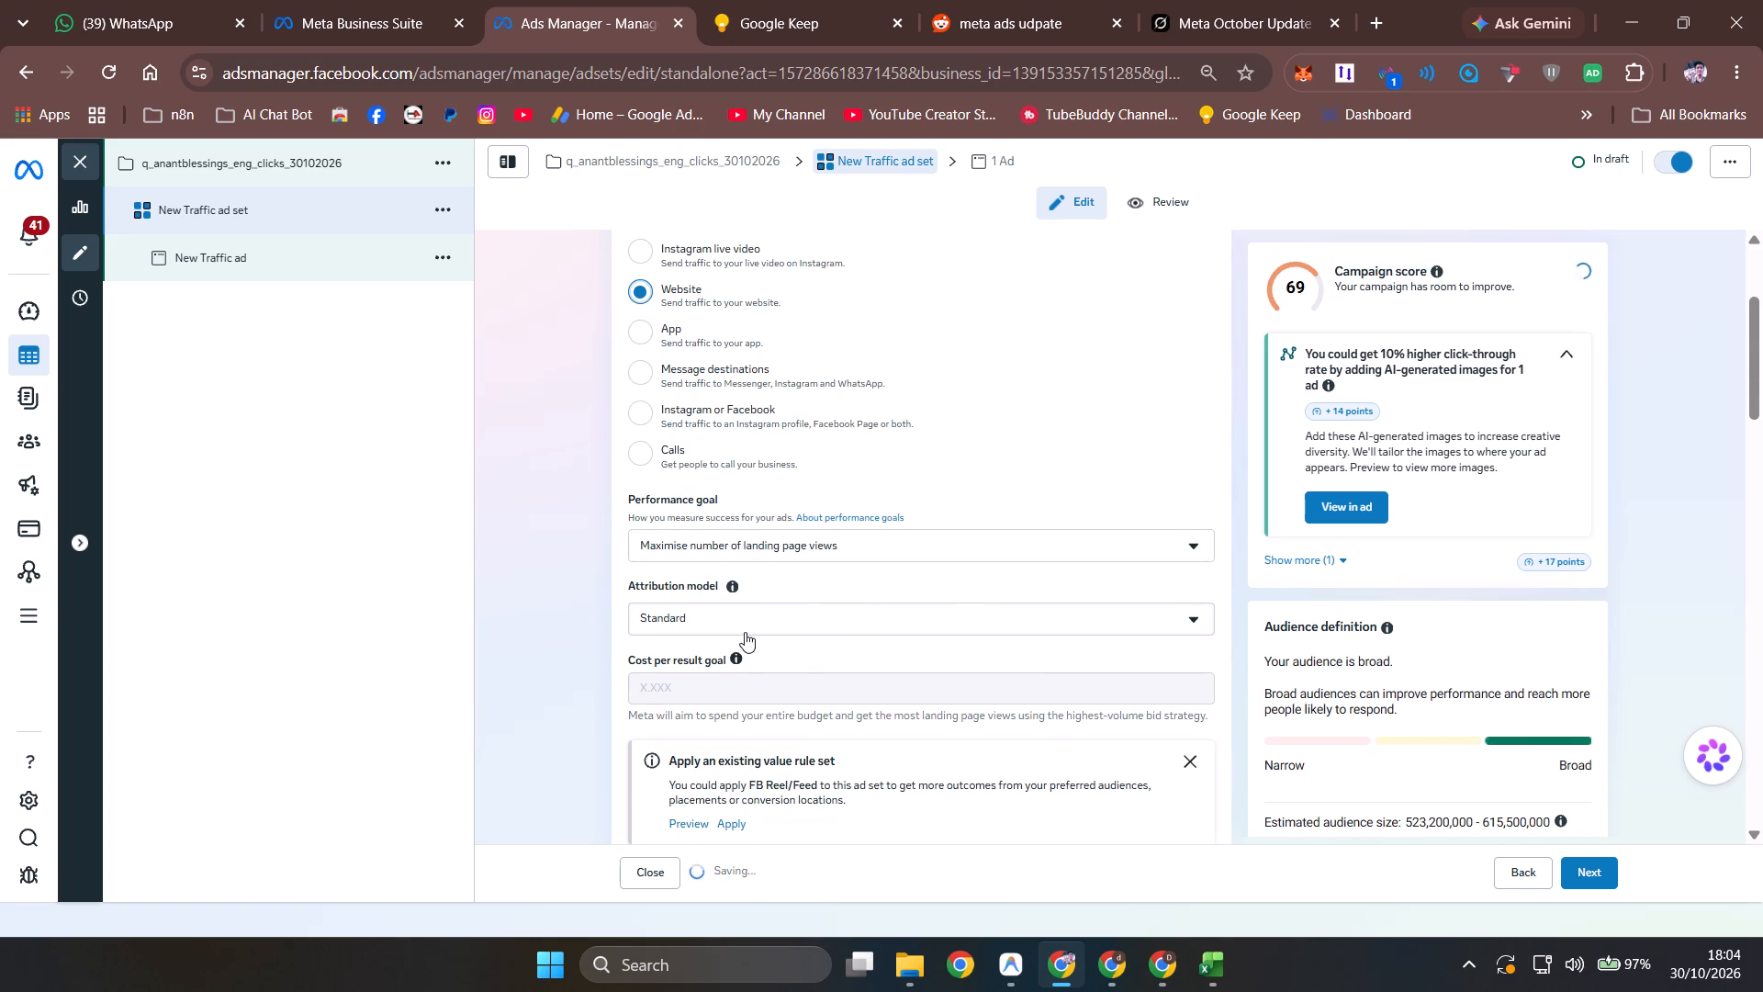
{"action": "scroll", "coordinate": [786, 641], "scroll_direction": "down", "scroll_amount": 2}
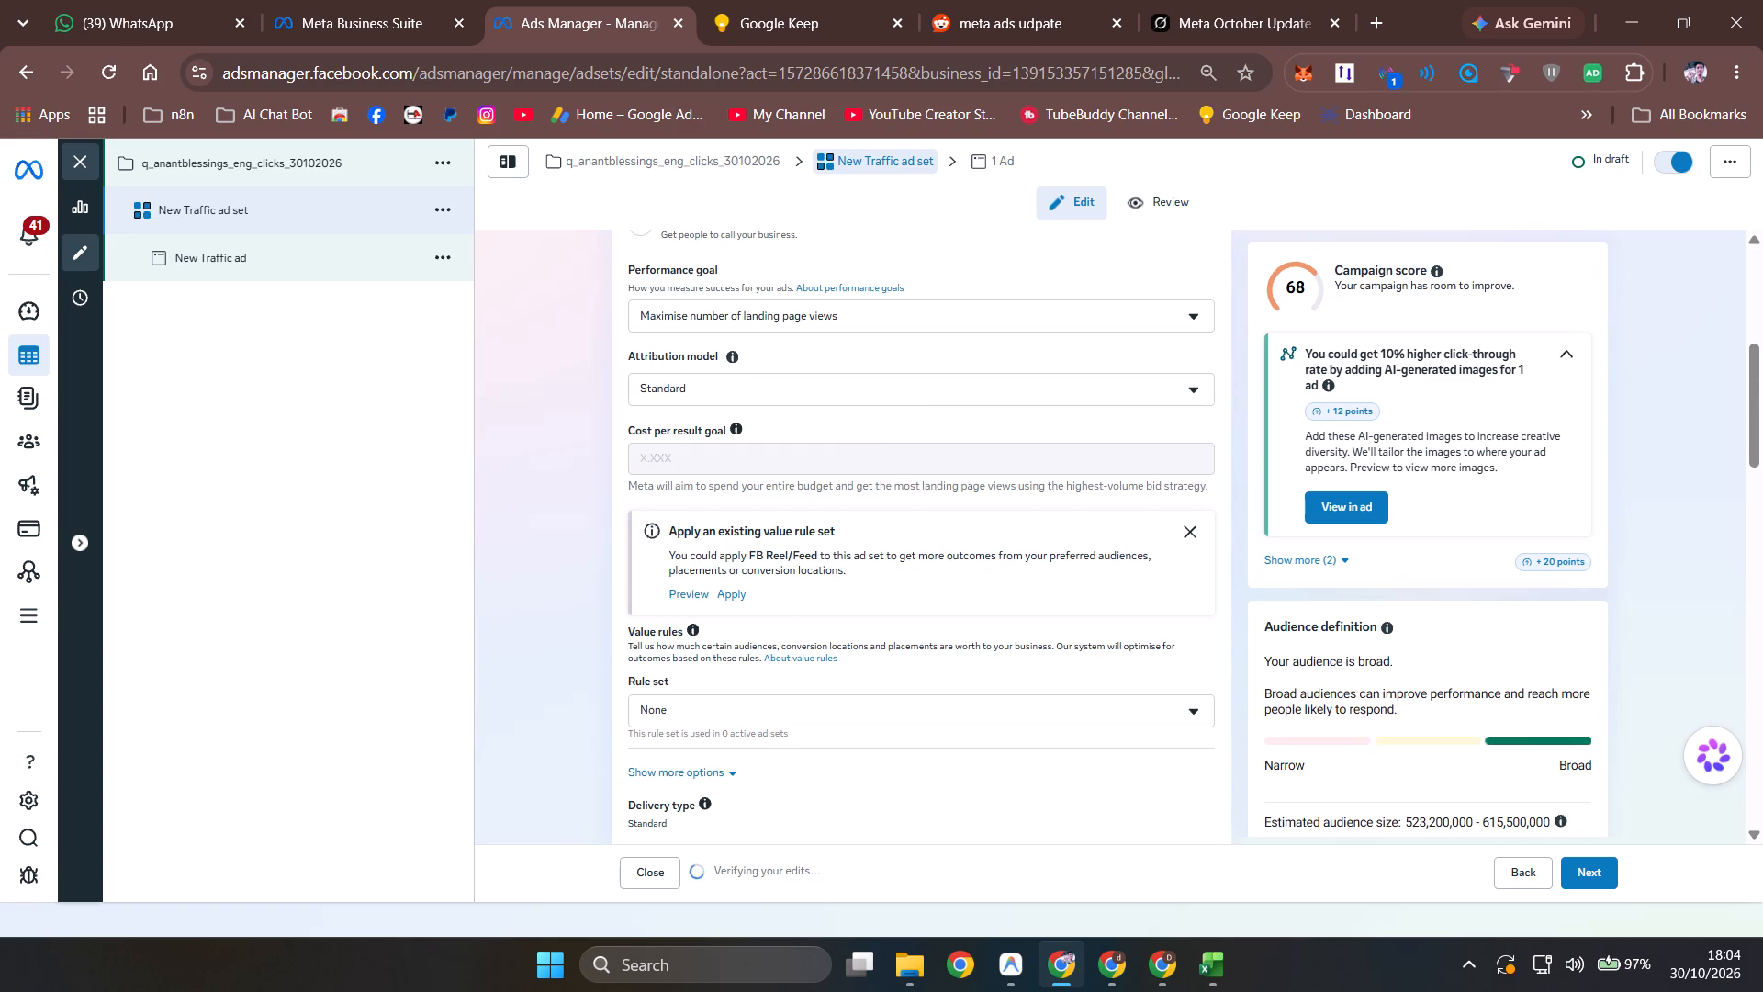
Switch to Meta Business Suite to view the insights page.
{"action": "left_click", "coordinate": [336, 1]}
{"action": "left_click", "coordinate": [491, 426]}
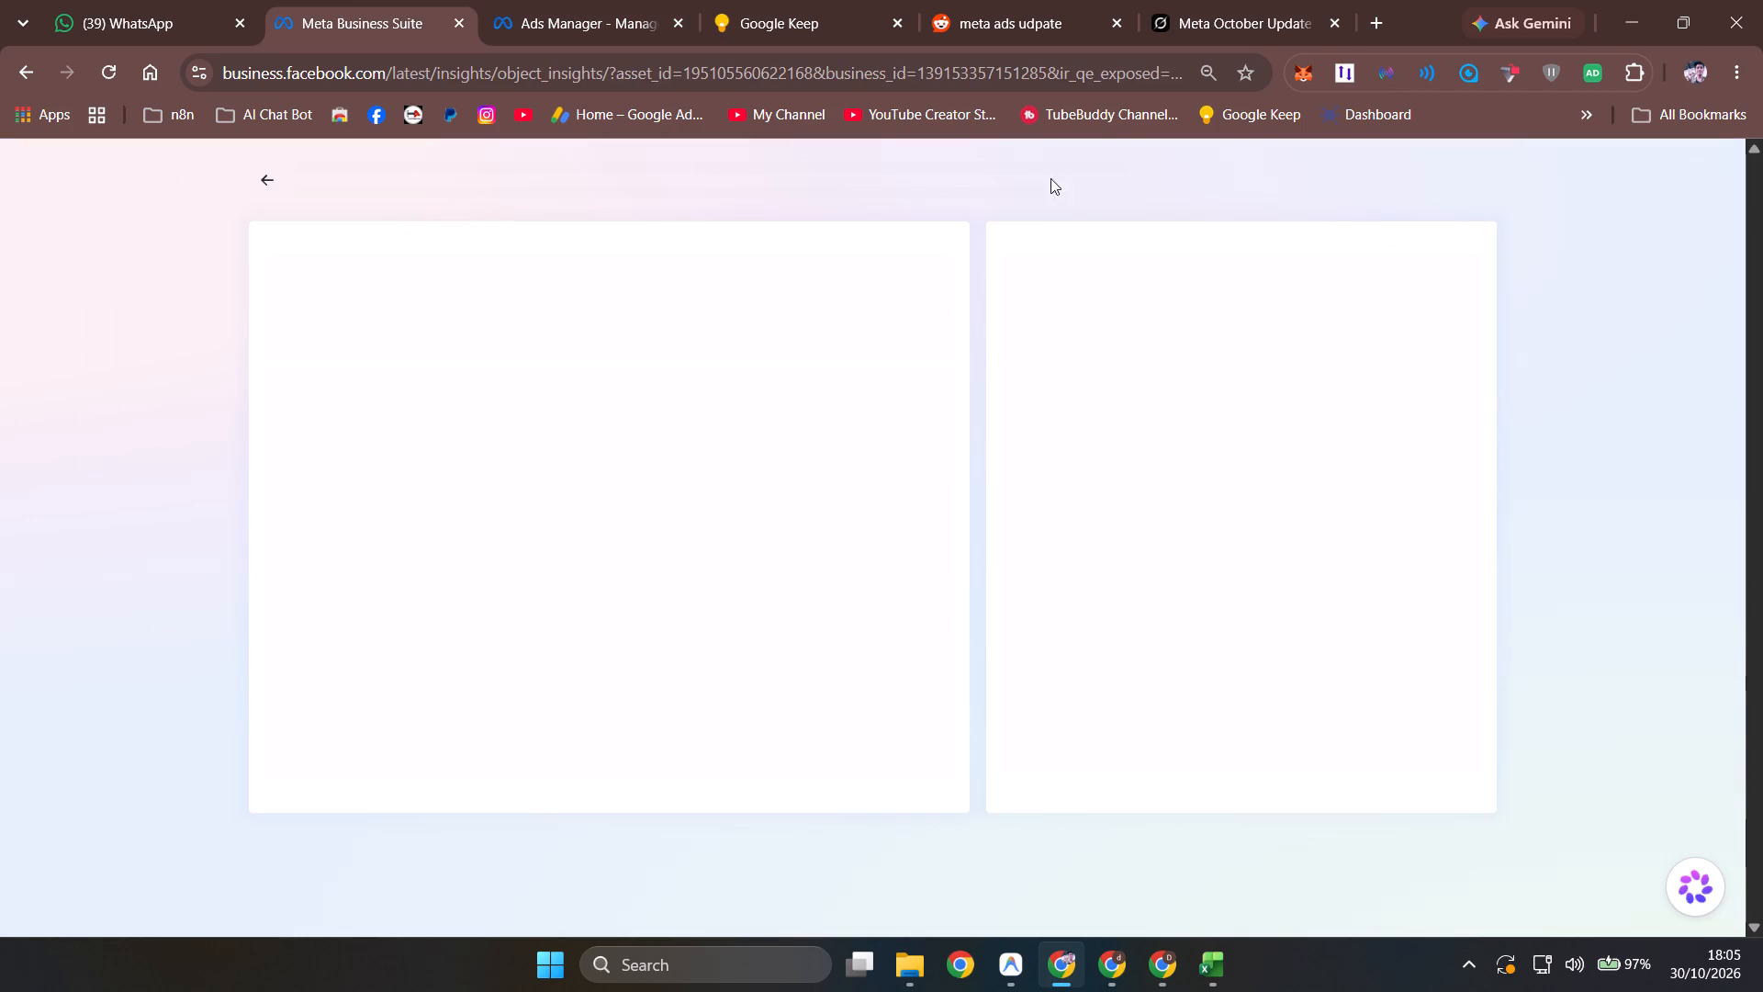
Search the web for "udariya song lyrics" in a new tab and read the Udaarian lyrics on Gaana.
{"action": "left_click", "coordinate": [1395, 4]}
{"action": "left_click", "coordinate": [1382, 28]}
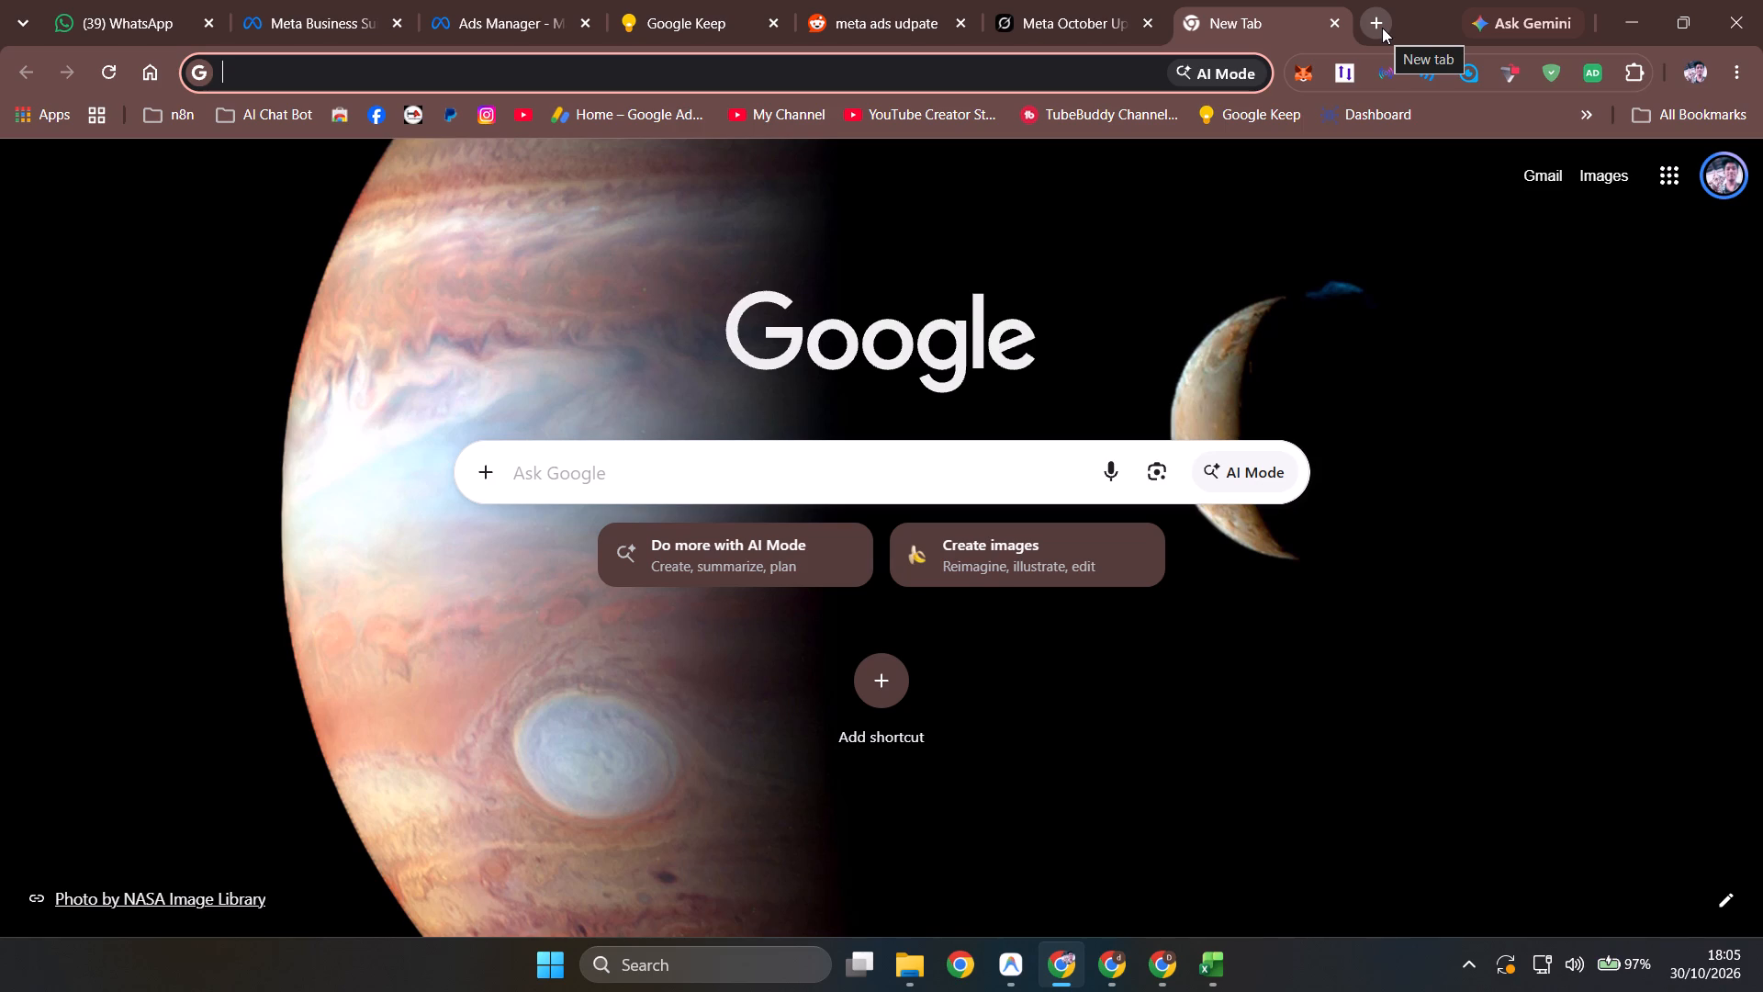
{"action": "type", "text": "uda"}
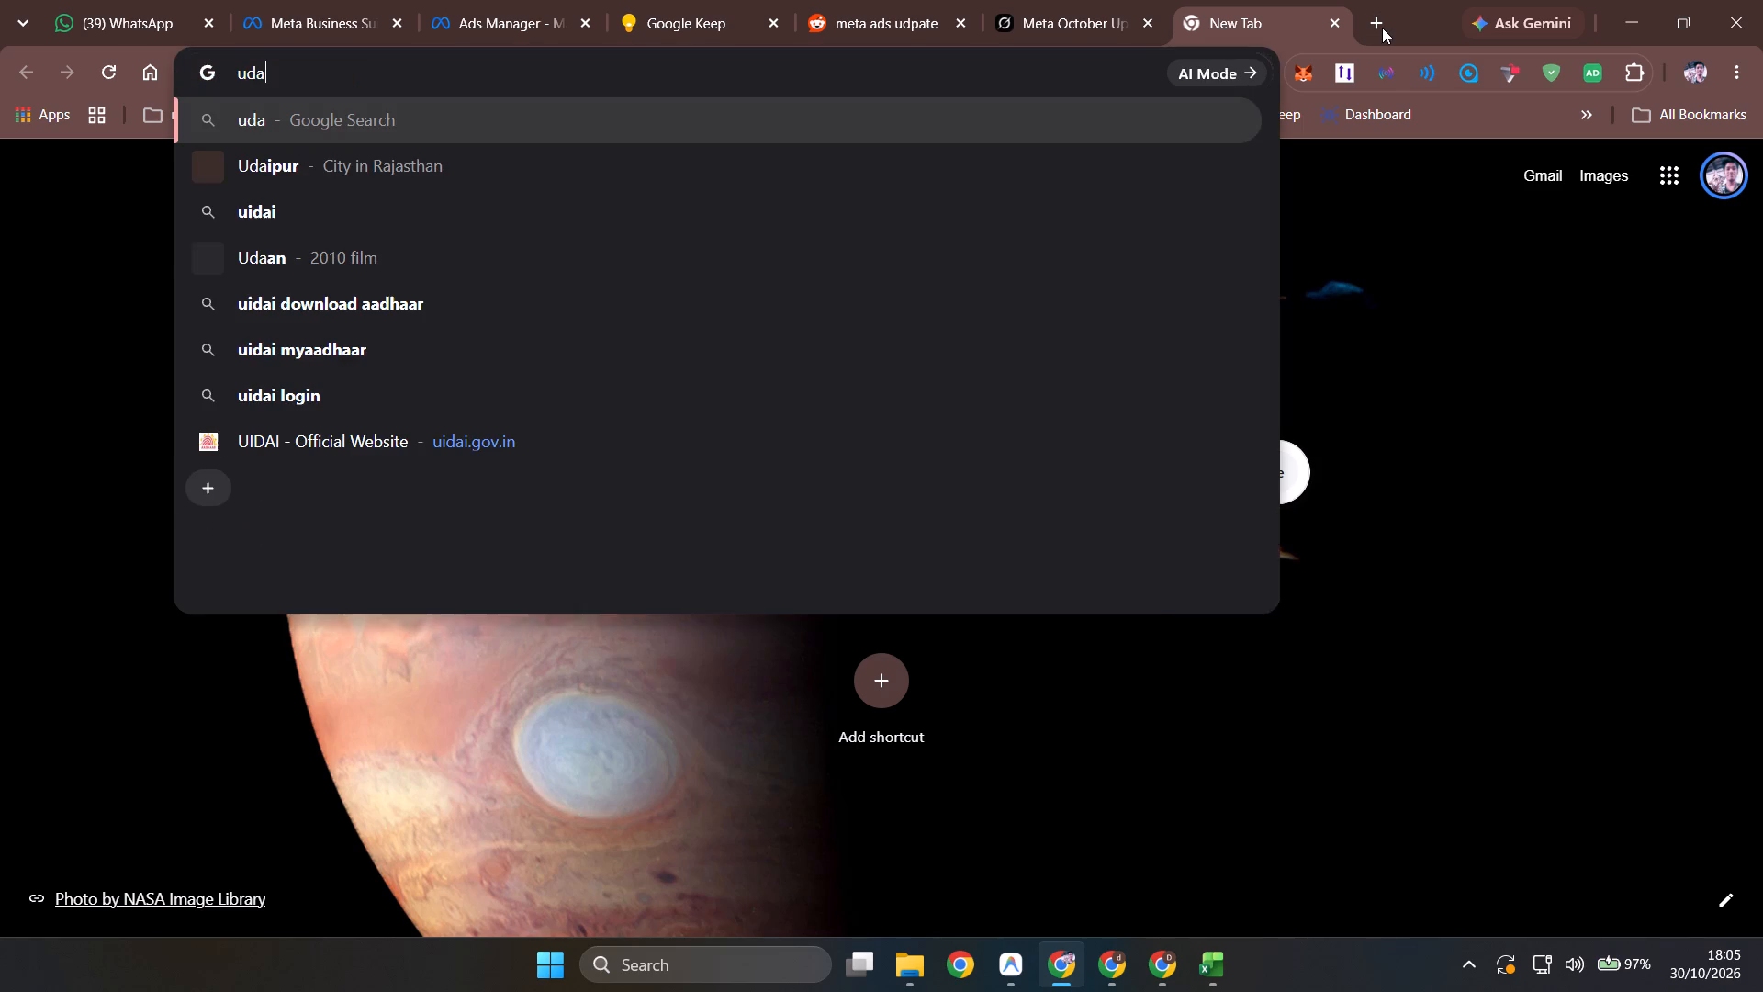
{"action": "type", "text": "ri"}
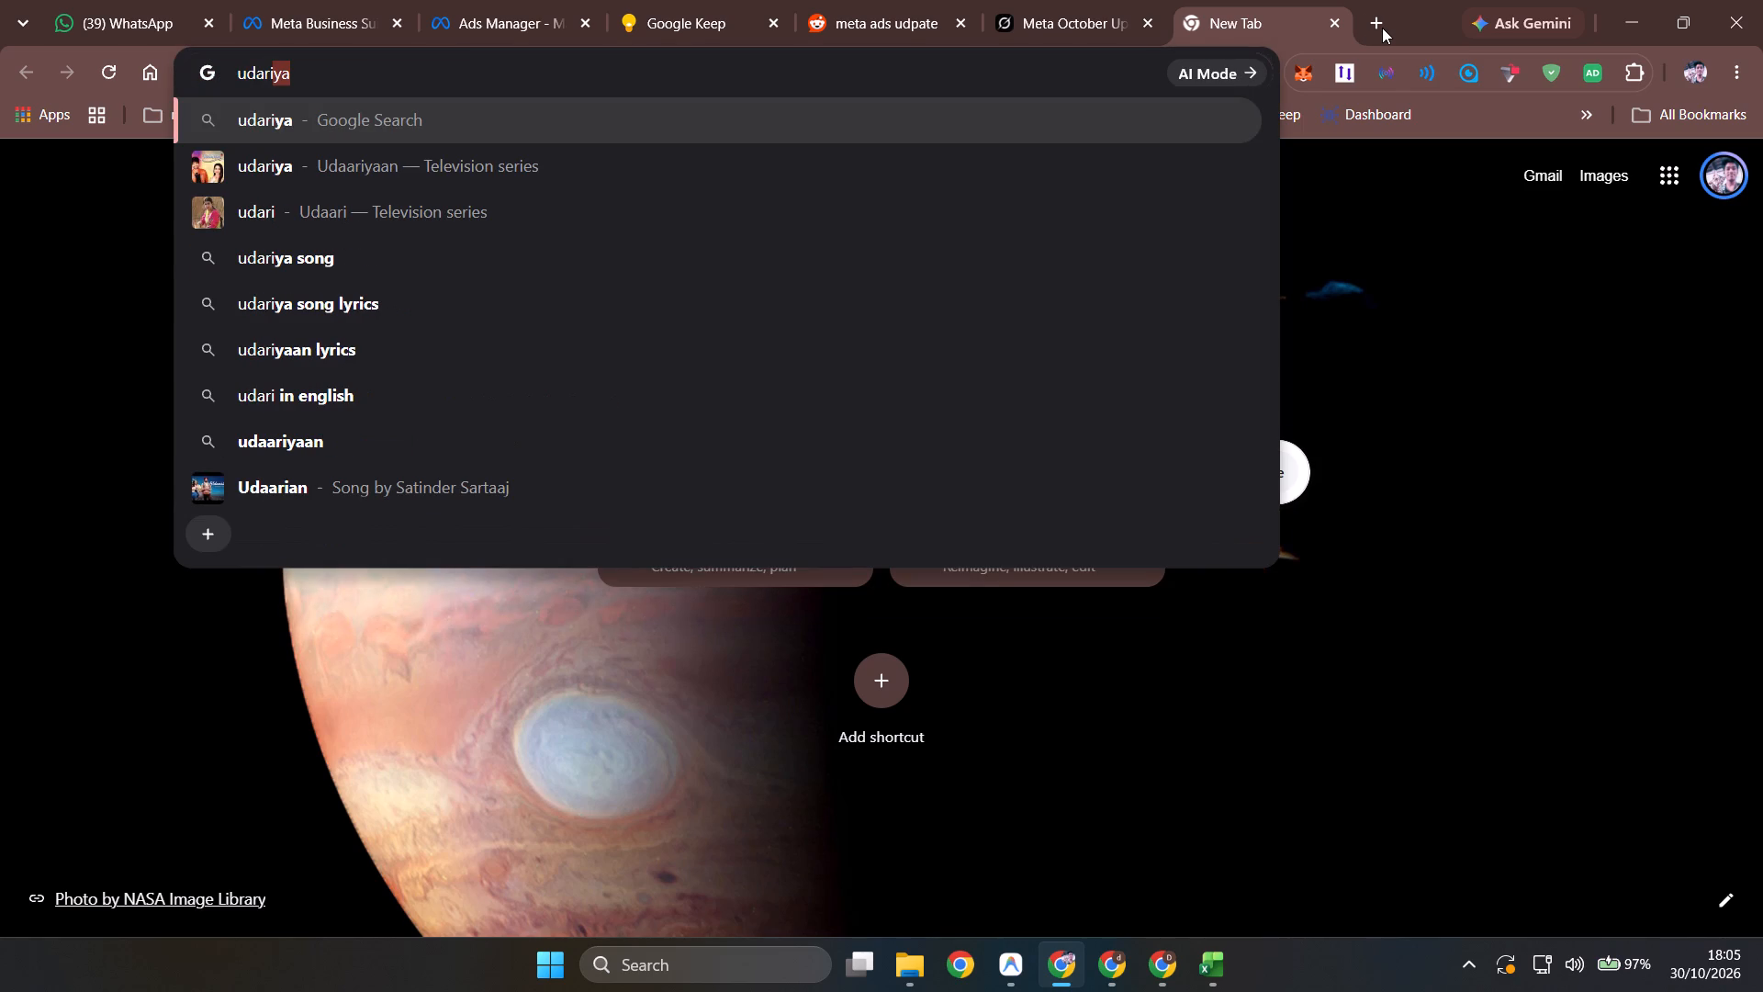
{"action": "key", "text": "Down"}
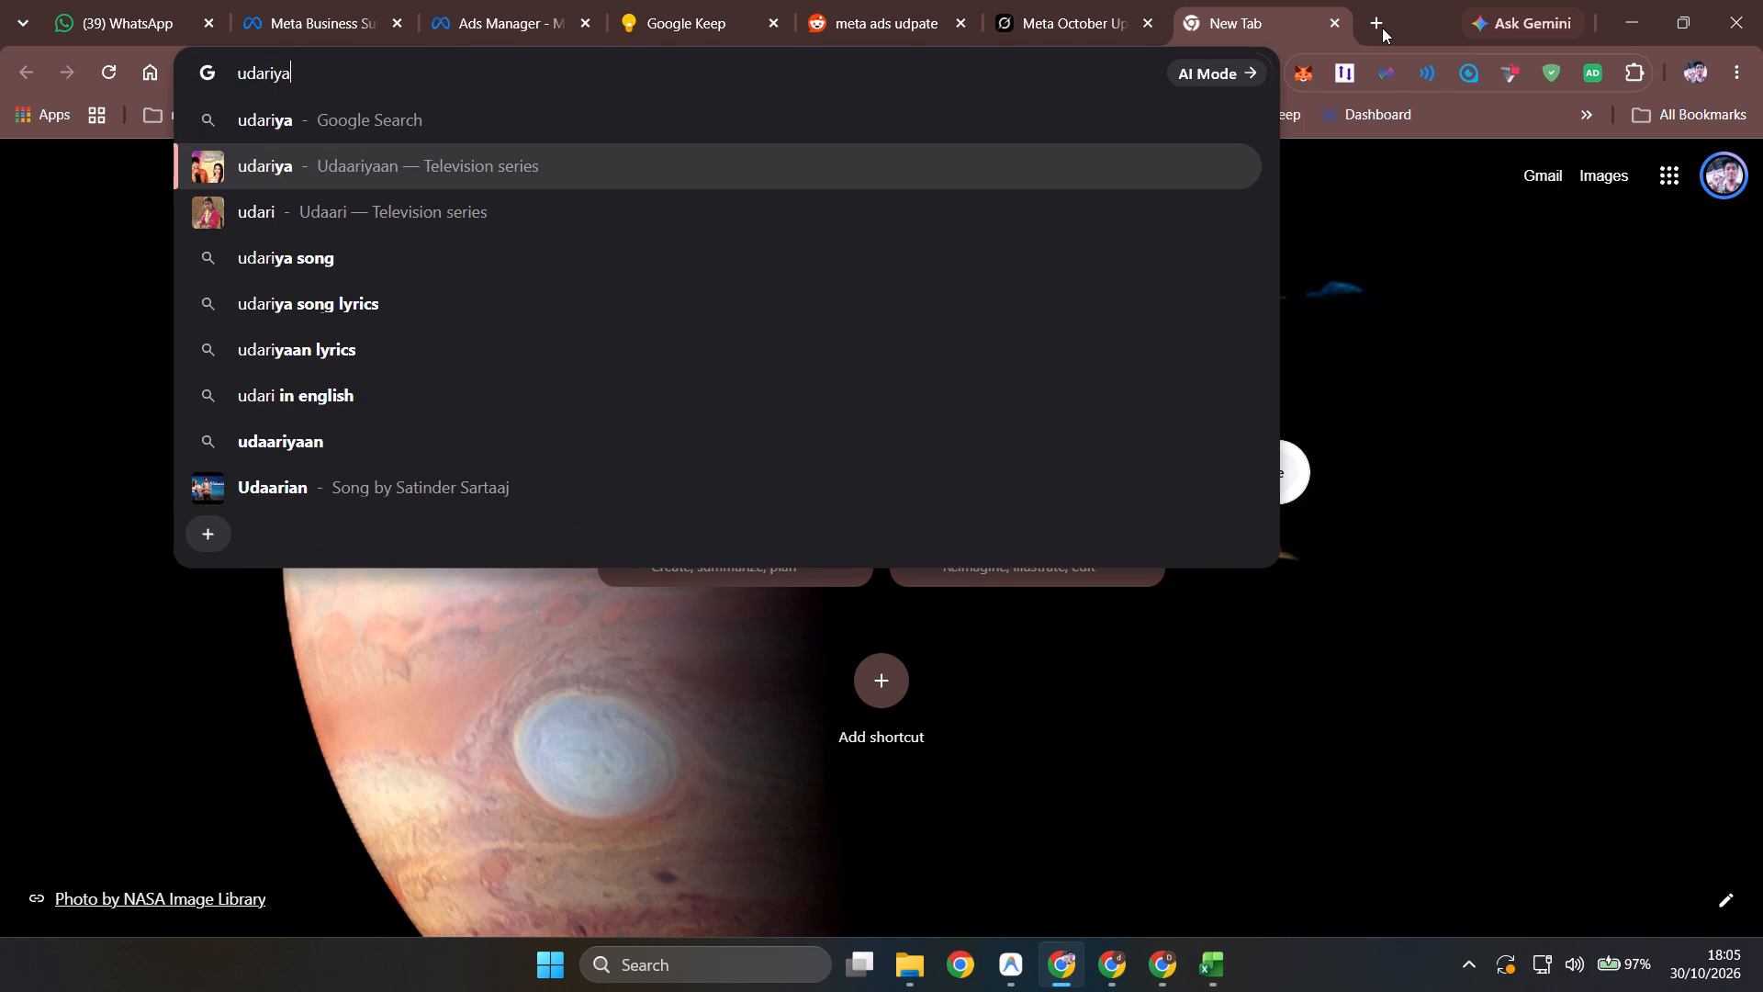
{"action": "key", "text": "Down"}
{"action": "key", "text": "Down"}
{"action": "key", "text": "Down"}
{"action": "key", "text": "Return"}
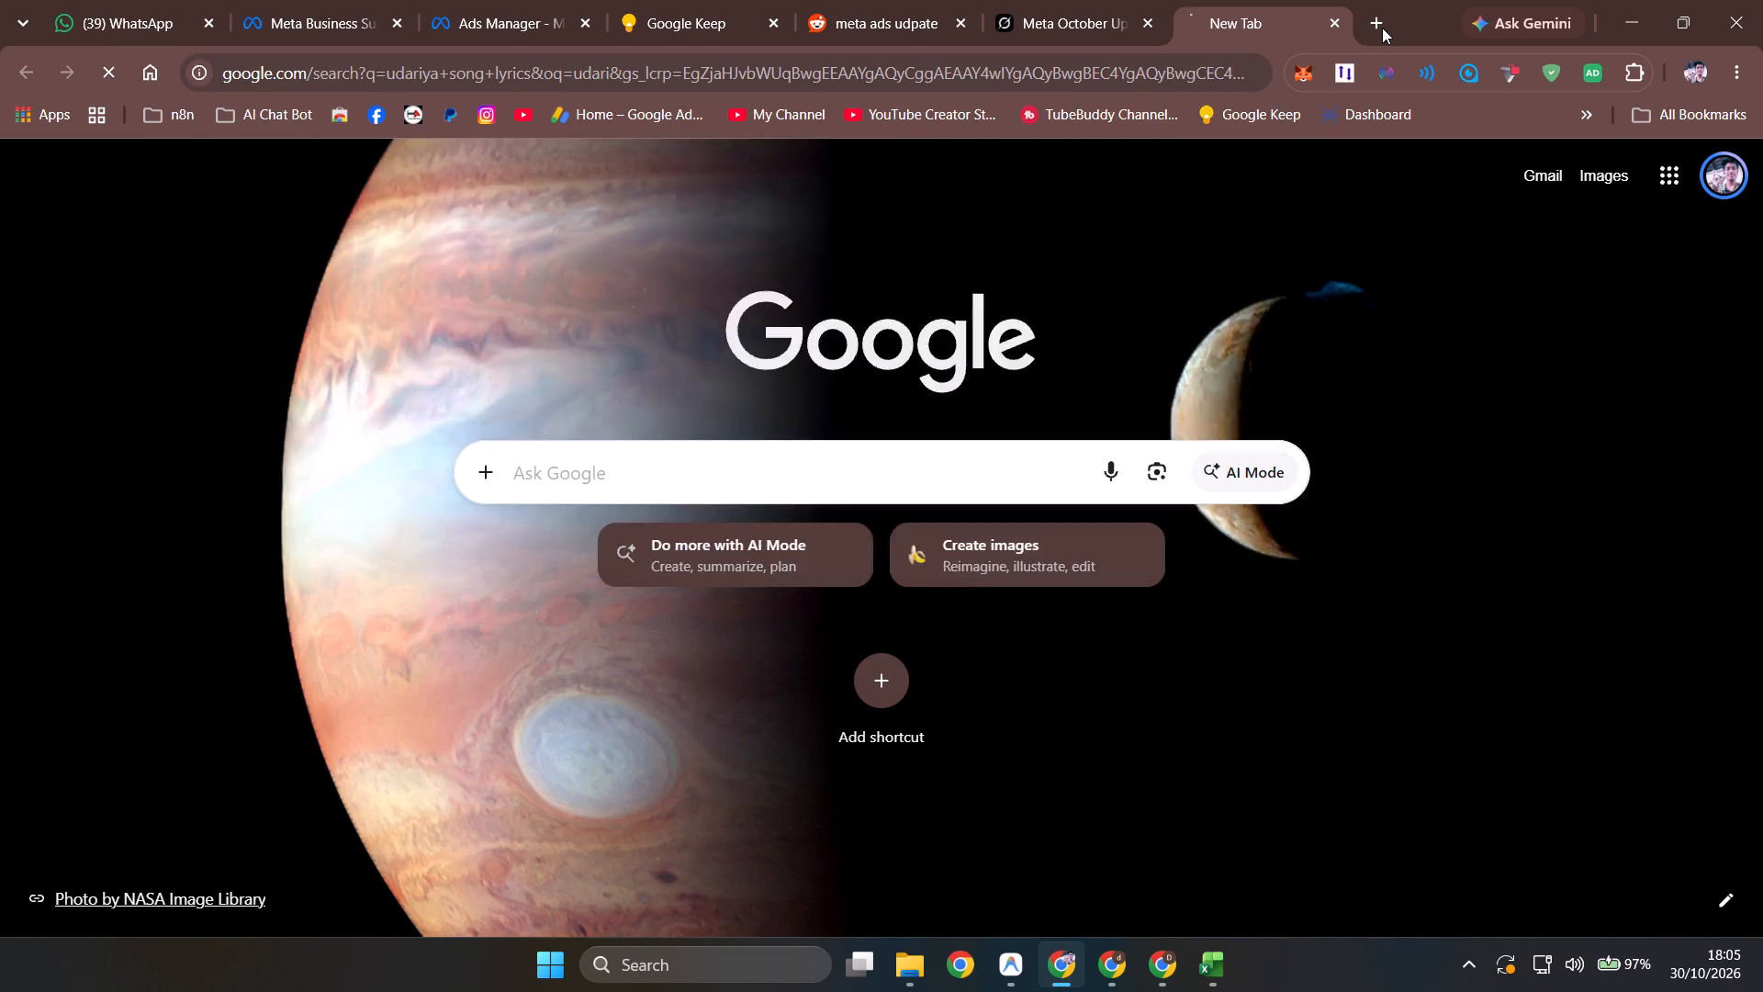
{"action": "left_click", "coordinate": [646, 467]}
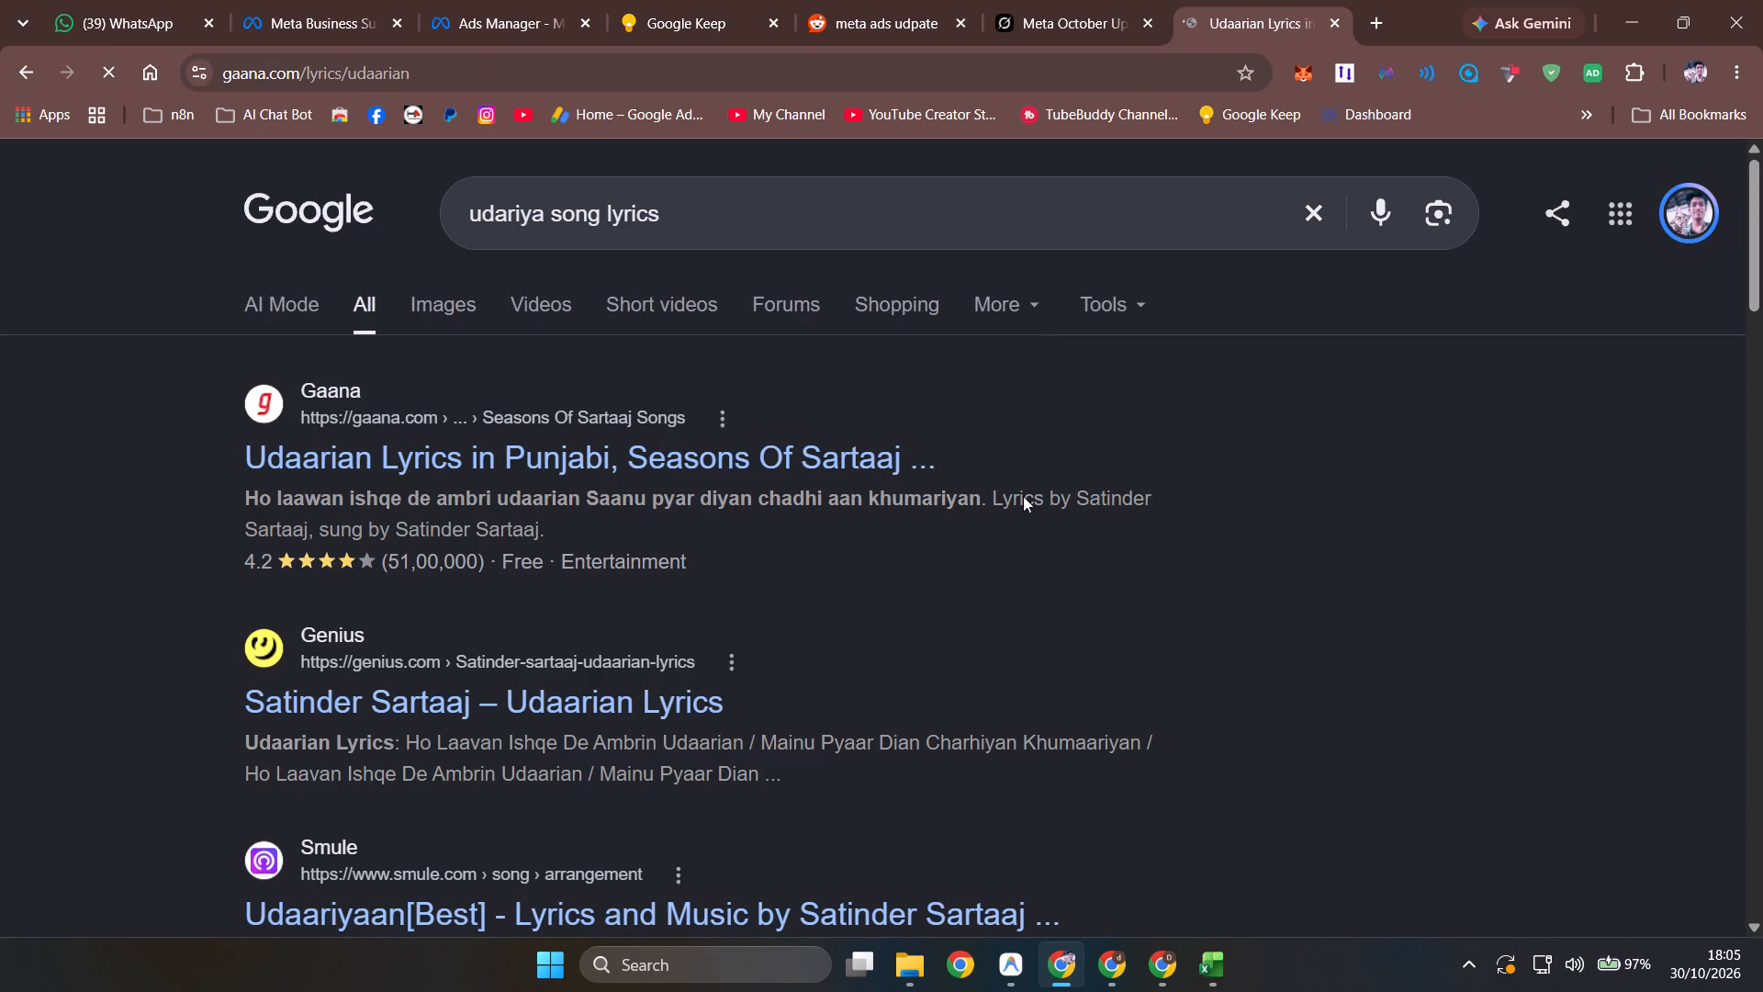
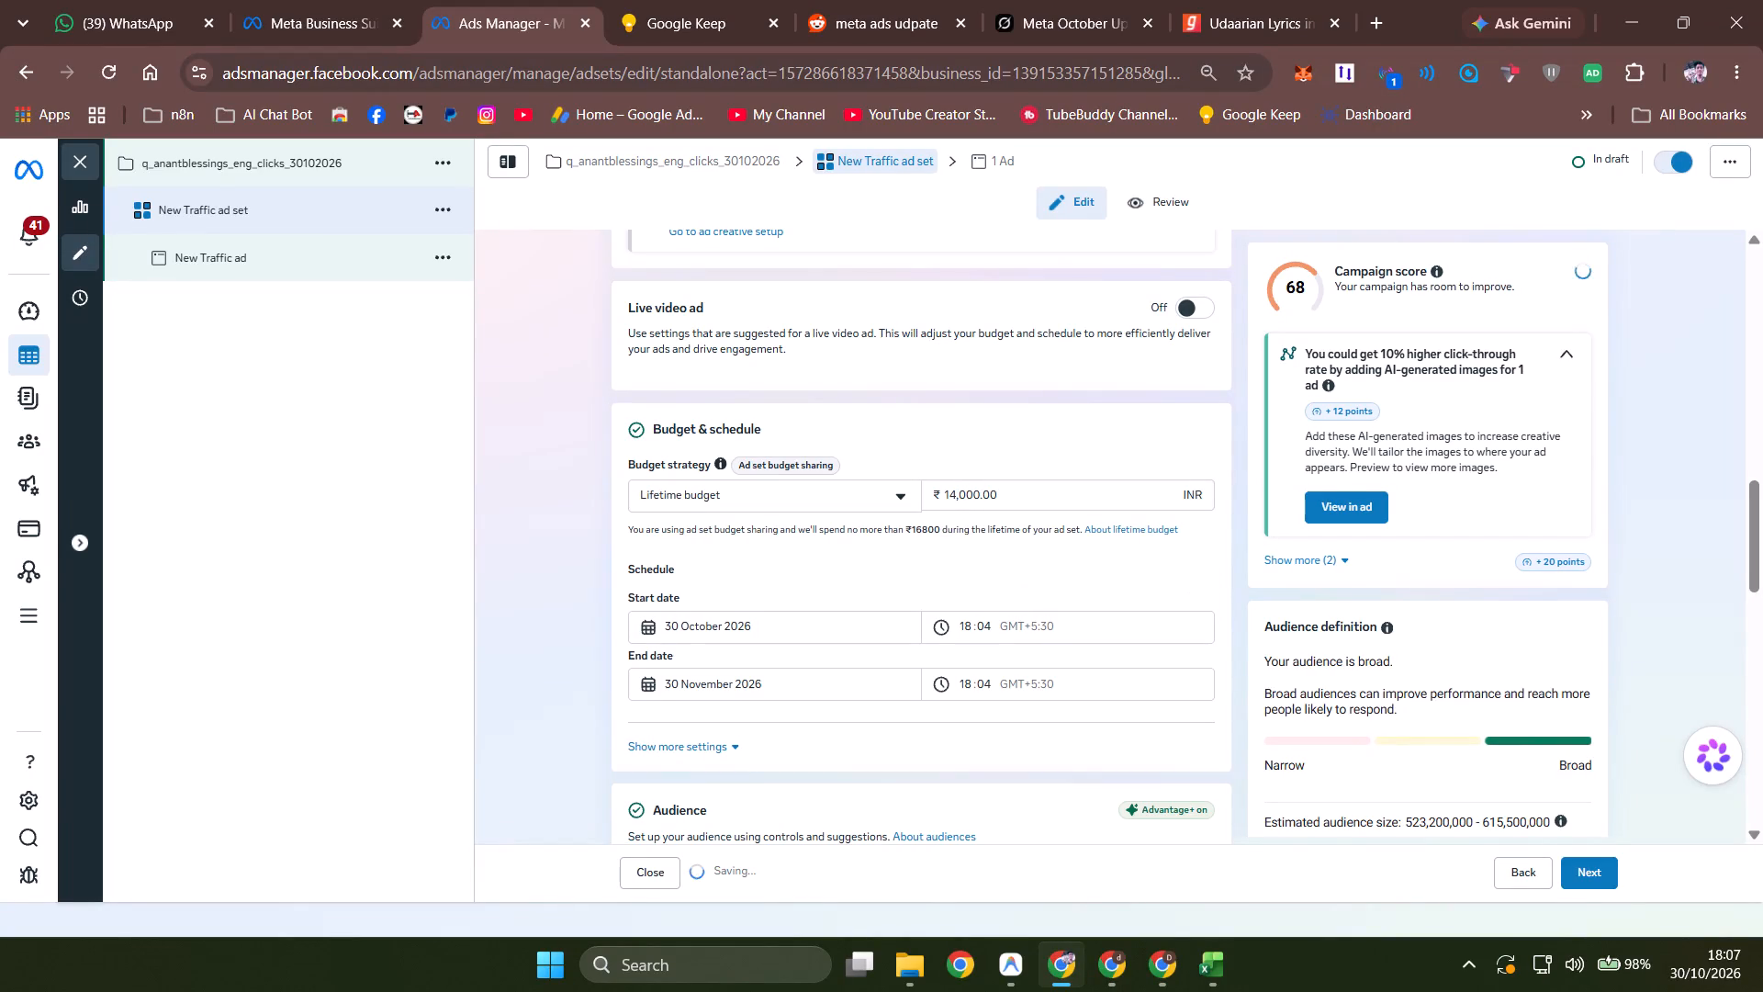
Set the traffic ad set's lifetime budget to ₹1,000.
{"action": "double_click", "coordinate": [952, 500]}
{"action": "type", "text": "1000"}
{"action": "left_click", "coordinate": [957, 584]}
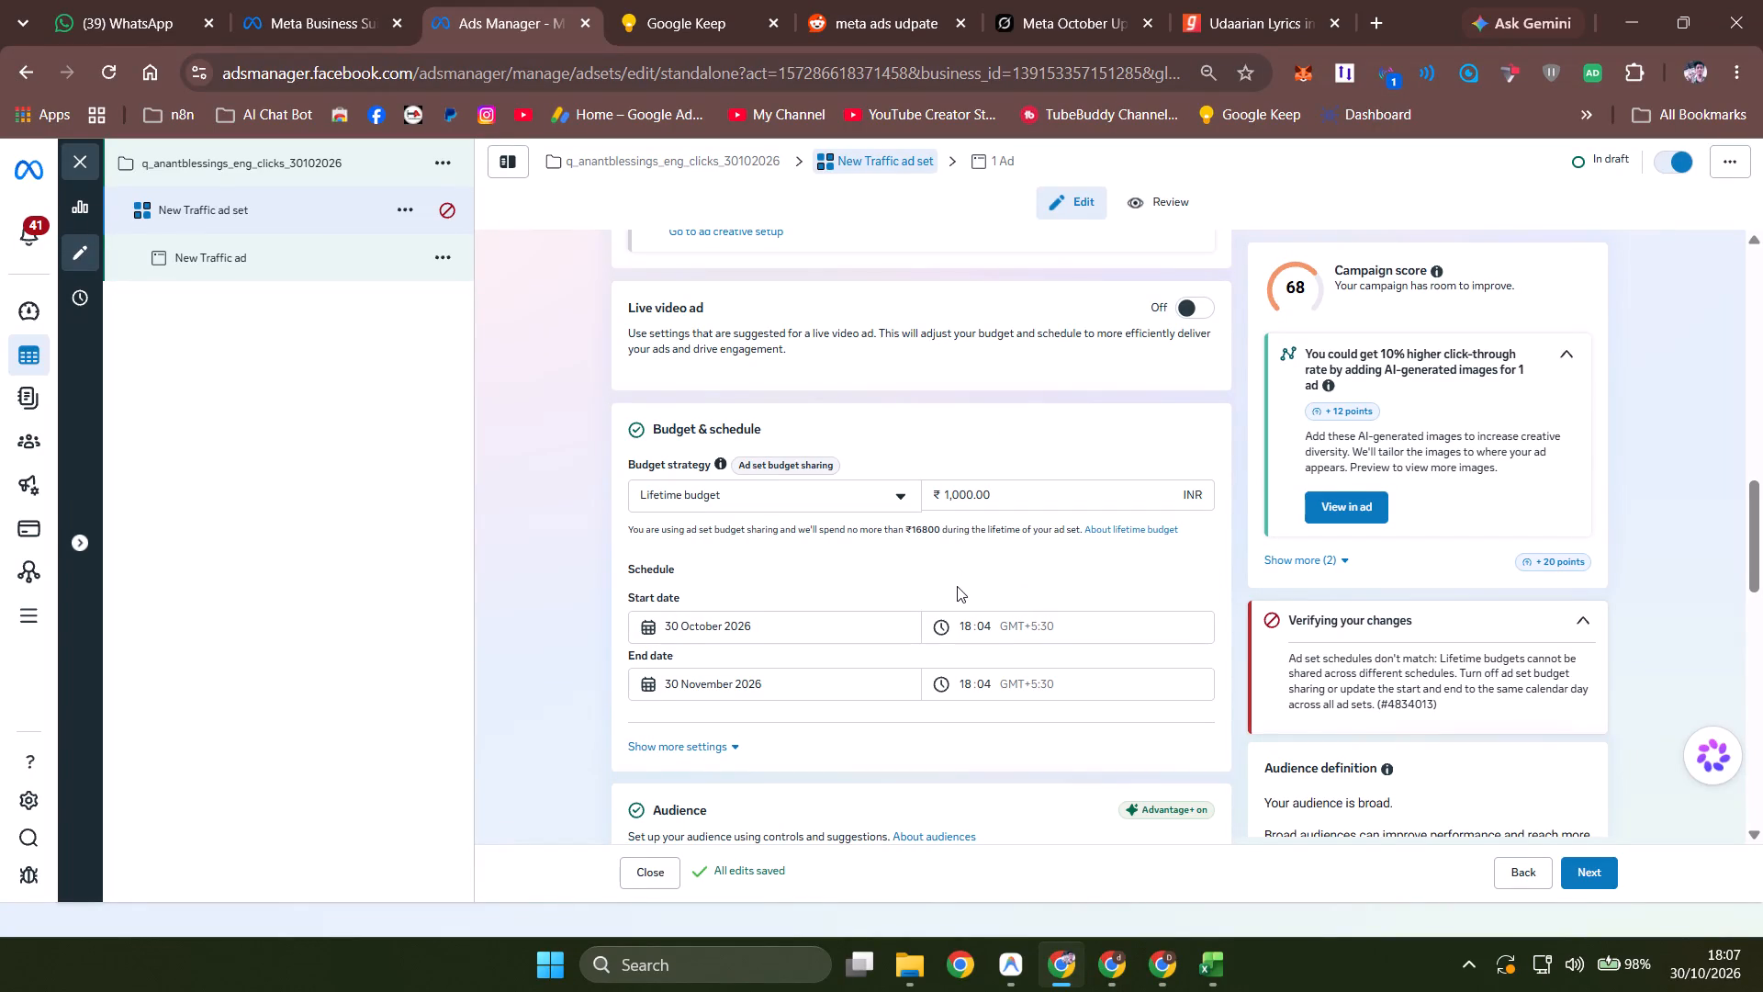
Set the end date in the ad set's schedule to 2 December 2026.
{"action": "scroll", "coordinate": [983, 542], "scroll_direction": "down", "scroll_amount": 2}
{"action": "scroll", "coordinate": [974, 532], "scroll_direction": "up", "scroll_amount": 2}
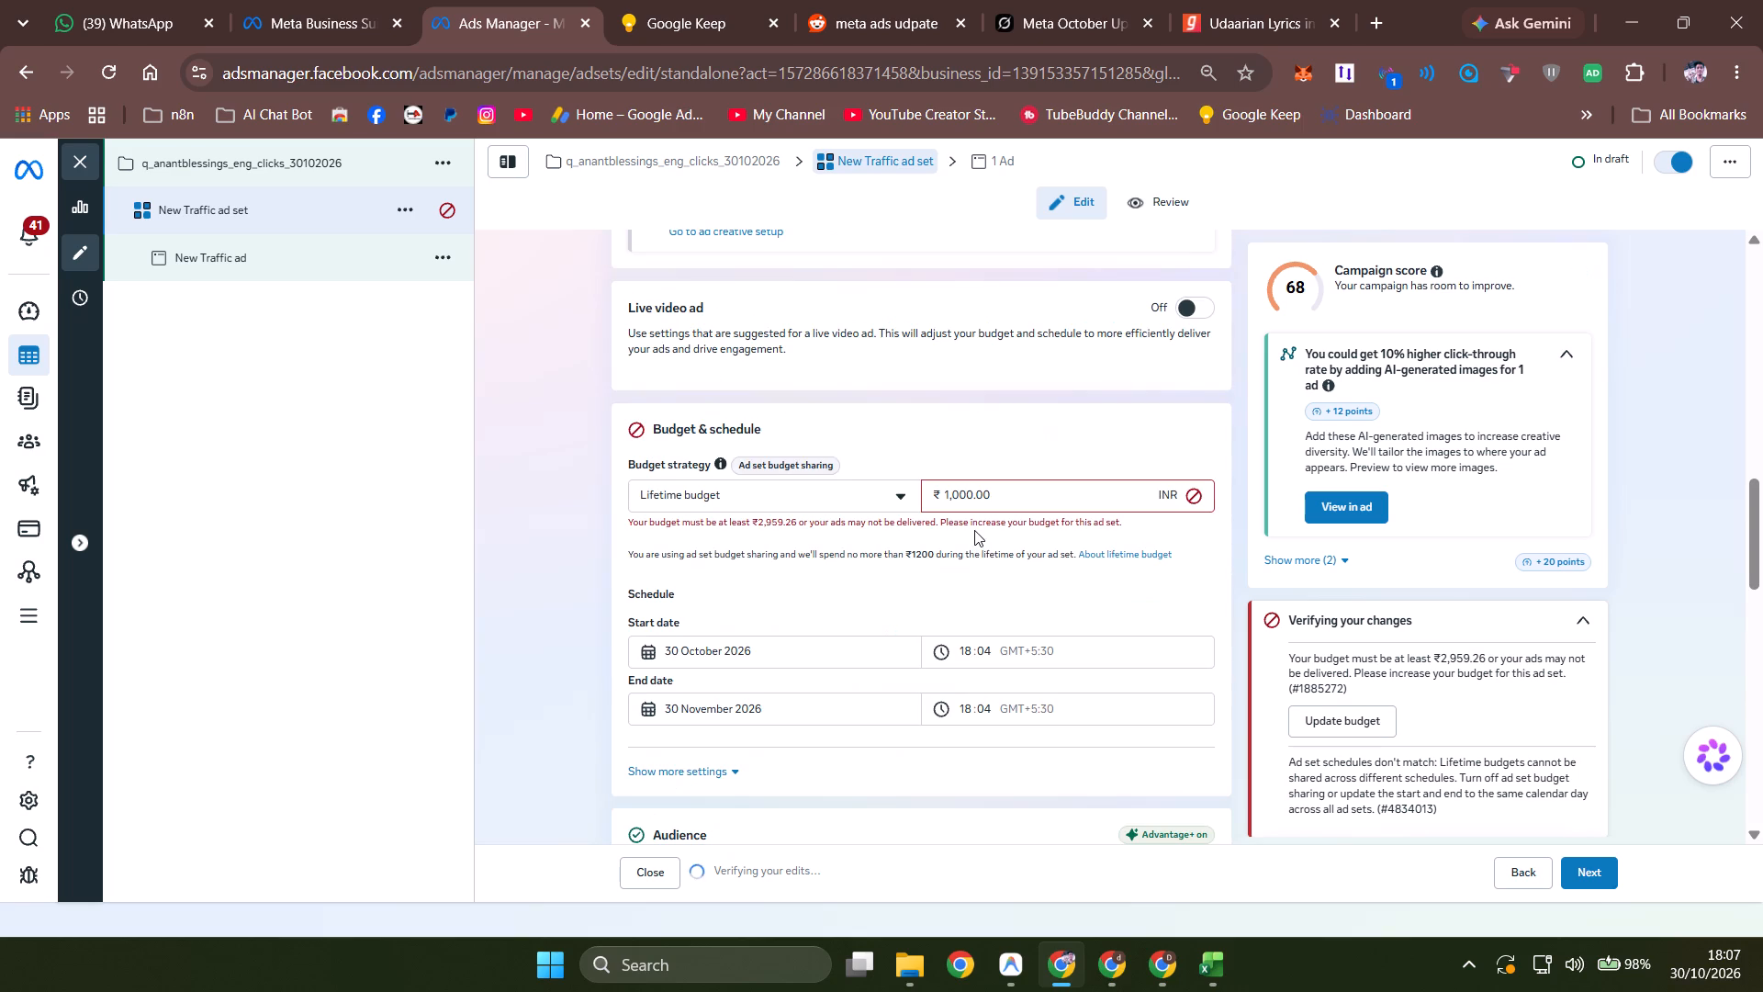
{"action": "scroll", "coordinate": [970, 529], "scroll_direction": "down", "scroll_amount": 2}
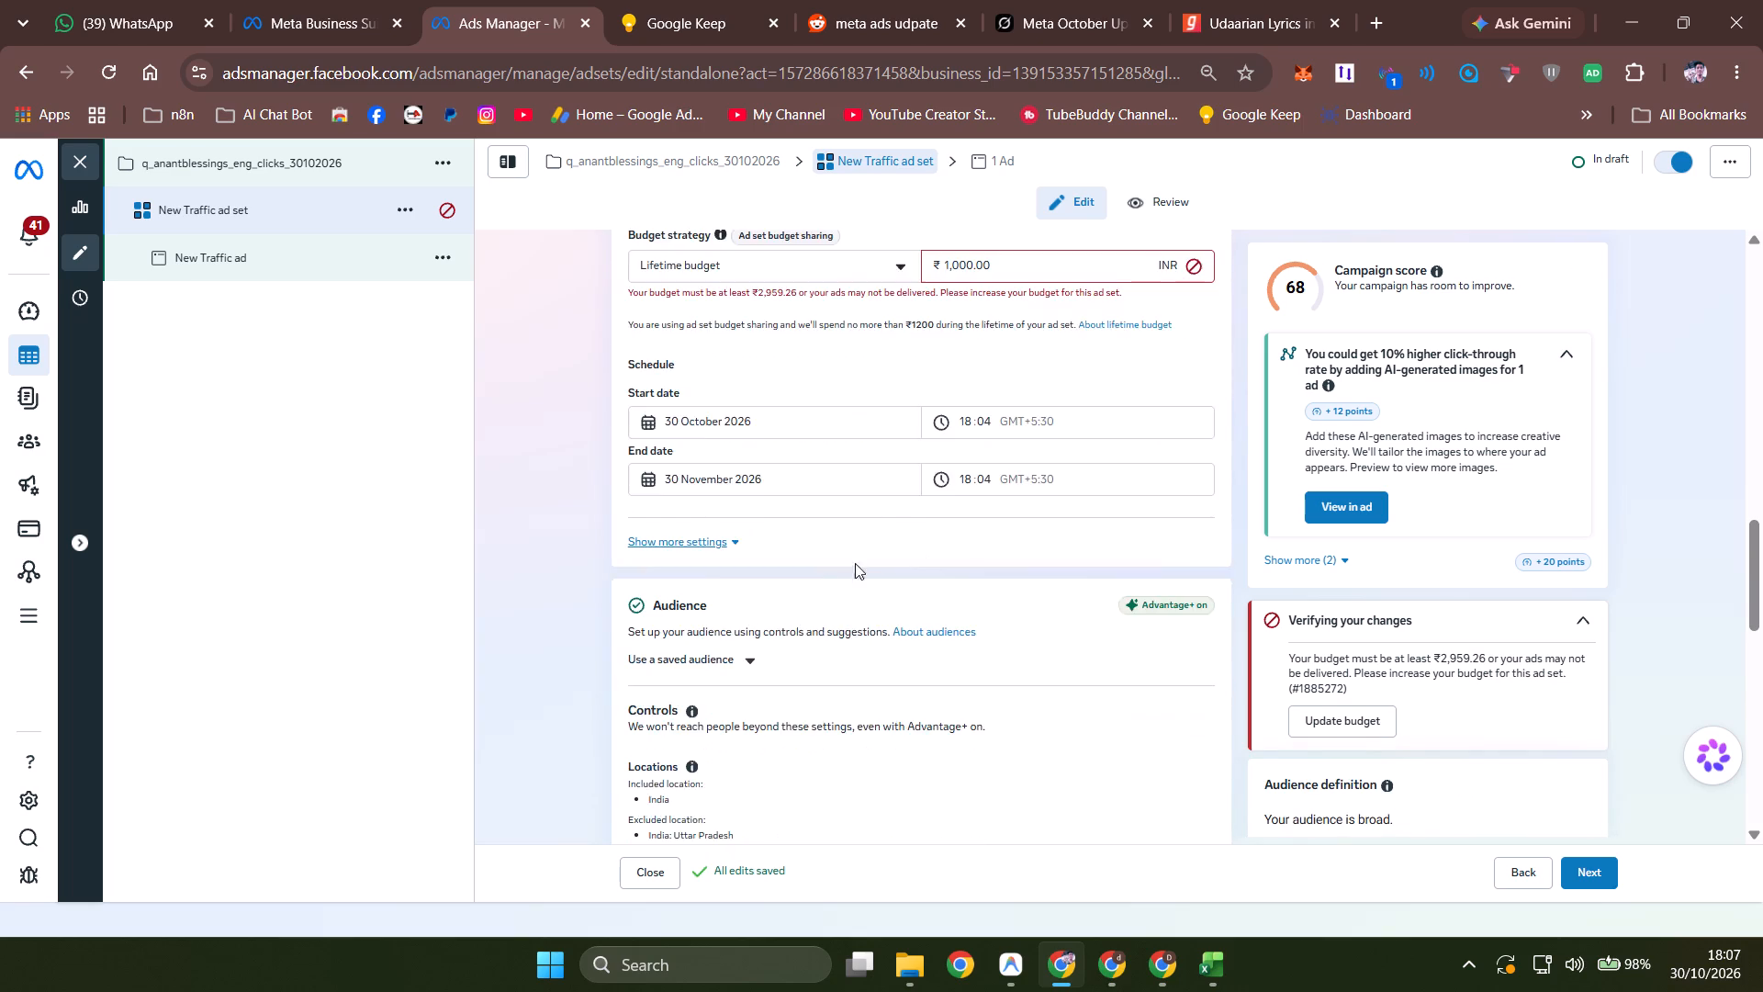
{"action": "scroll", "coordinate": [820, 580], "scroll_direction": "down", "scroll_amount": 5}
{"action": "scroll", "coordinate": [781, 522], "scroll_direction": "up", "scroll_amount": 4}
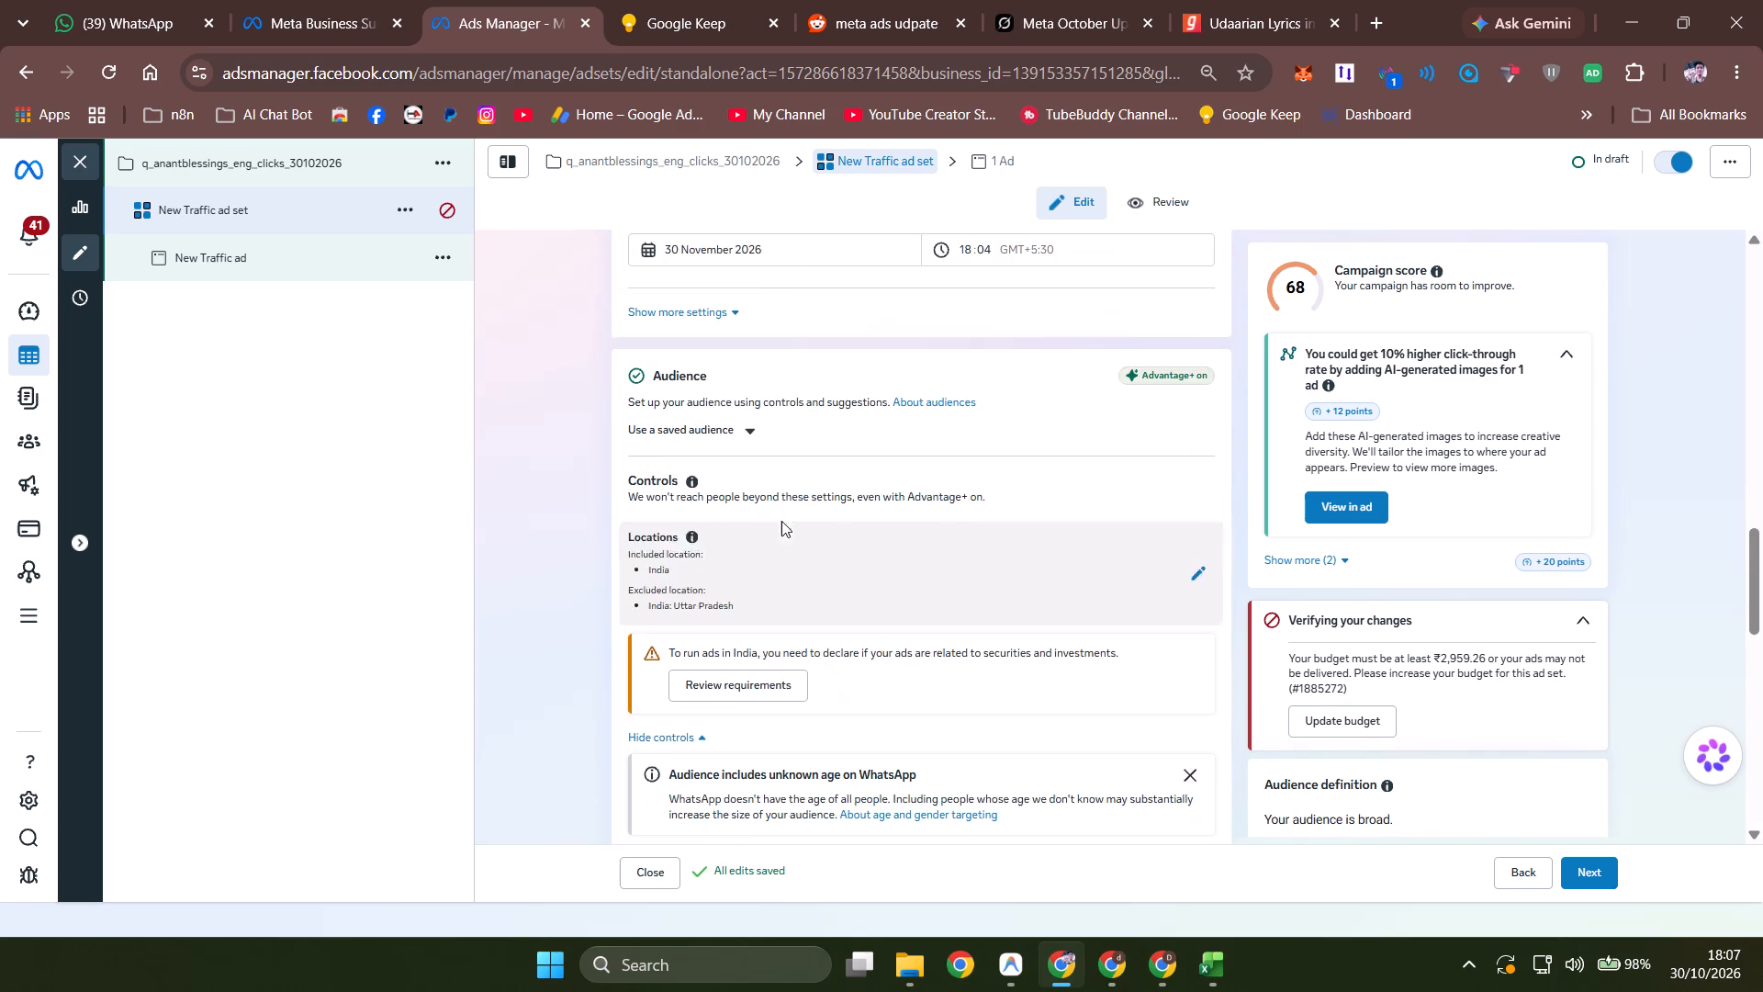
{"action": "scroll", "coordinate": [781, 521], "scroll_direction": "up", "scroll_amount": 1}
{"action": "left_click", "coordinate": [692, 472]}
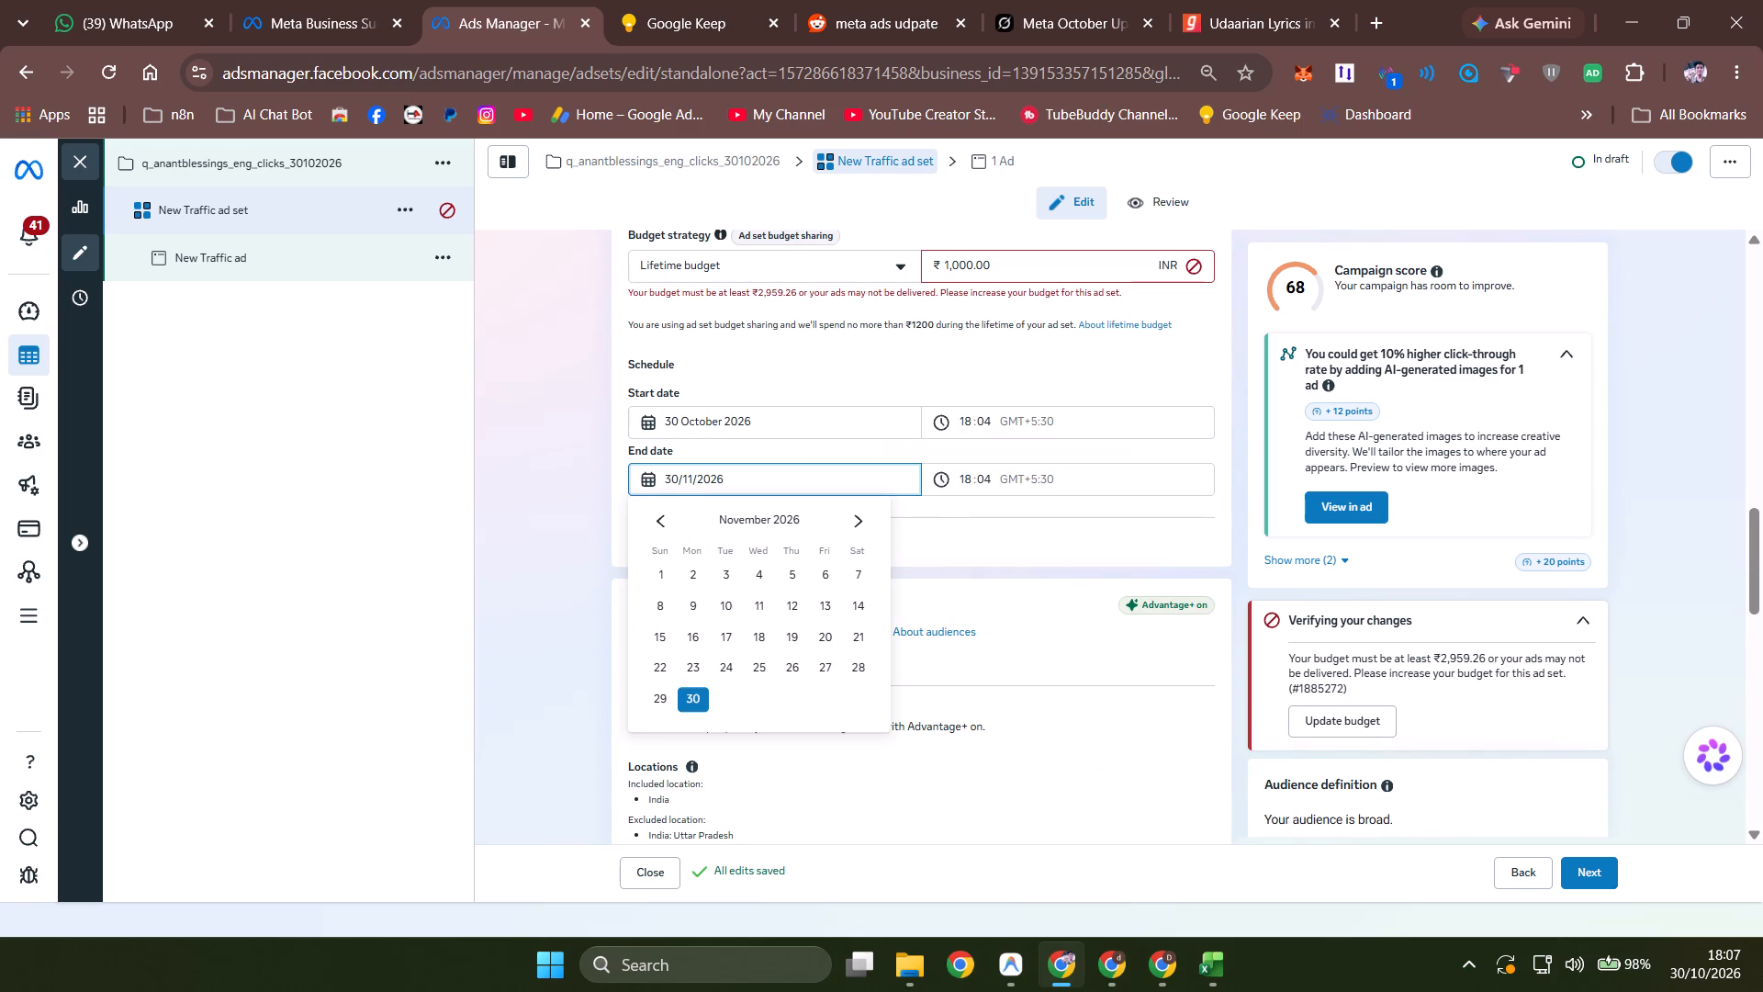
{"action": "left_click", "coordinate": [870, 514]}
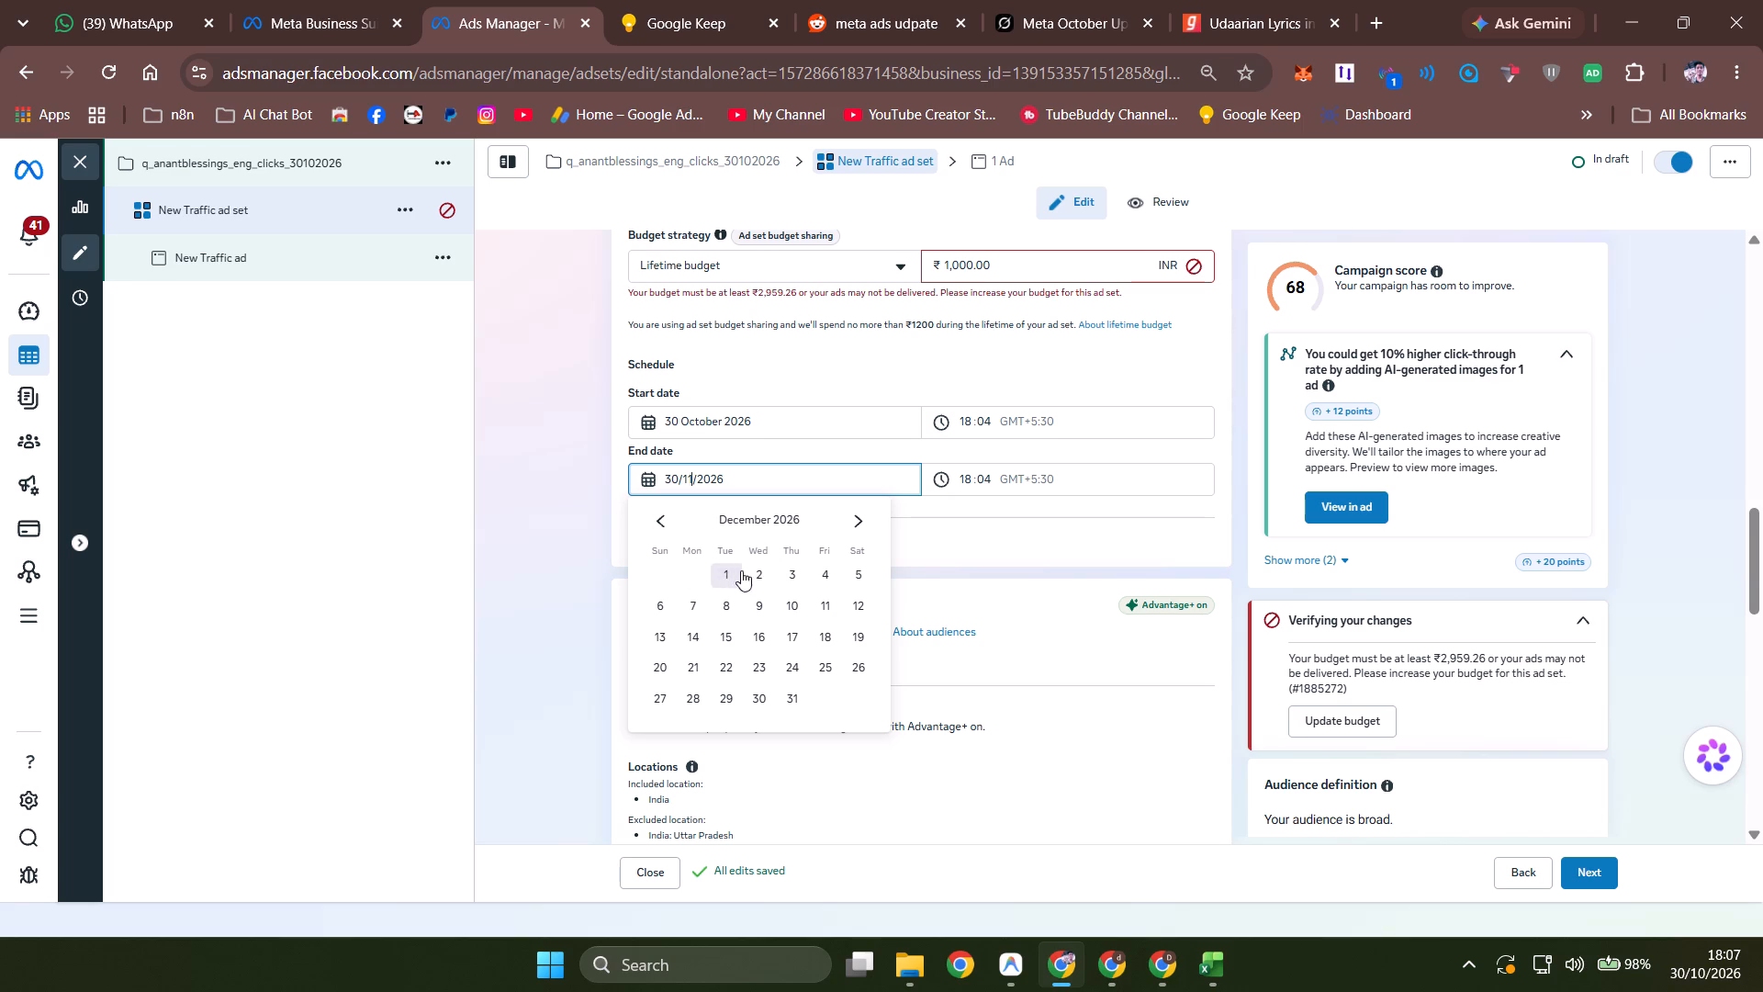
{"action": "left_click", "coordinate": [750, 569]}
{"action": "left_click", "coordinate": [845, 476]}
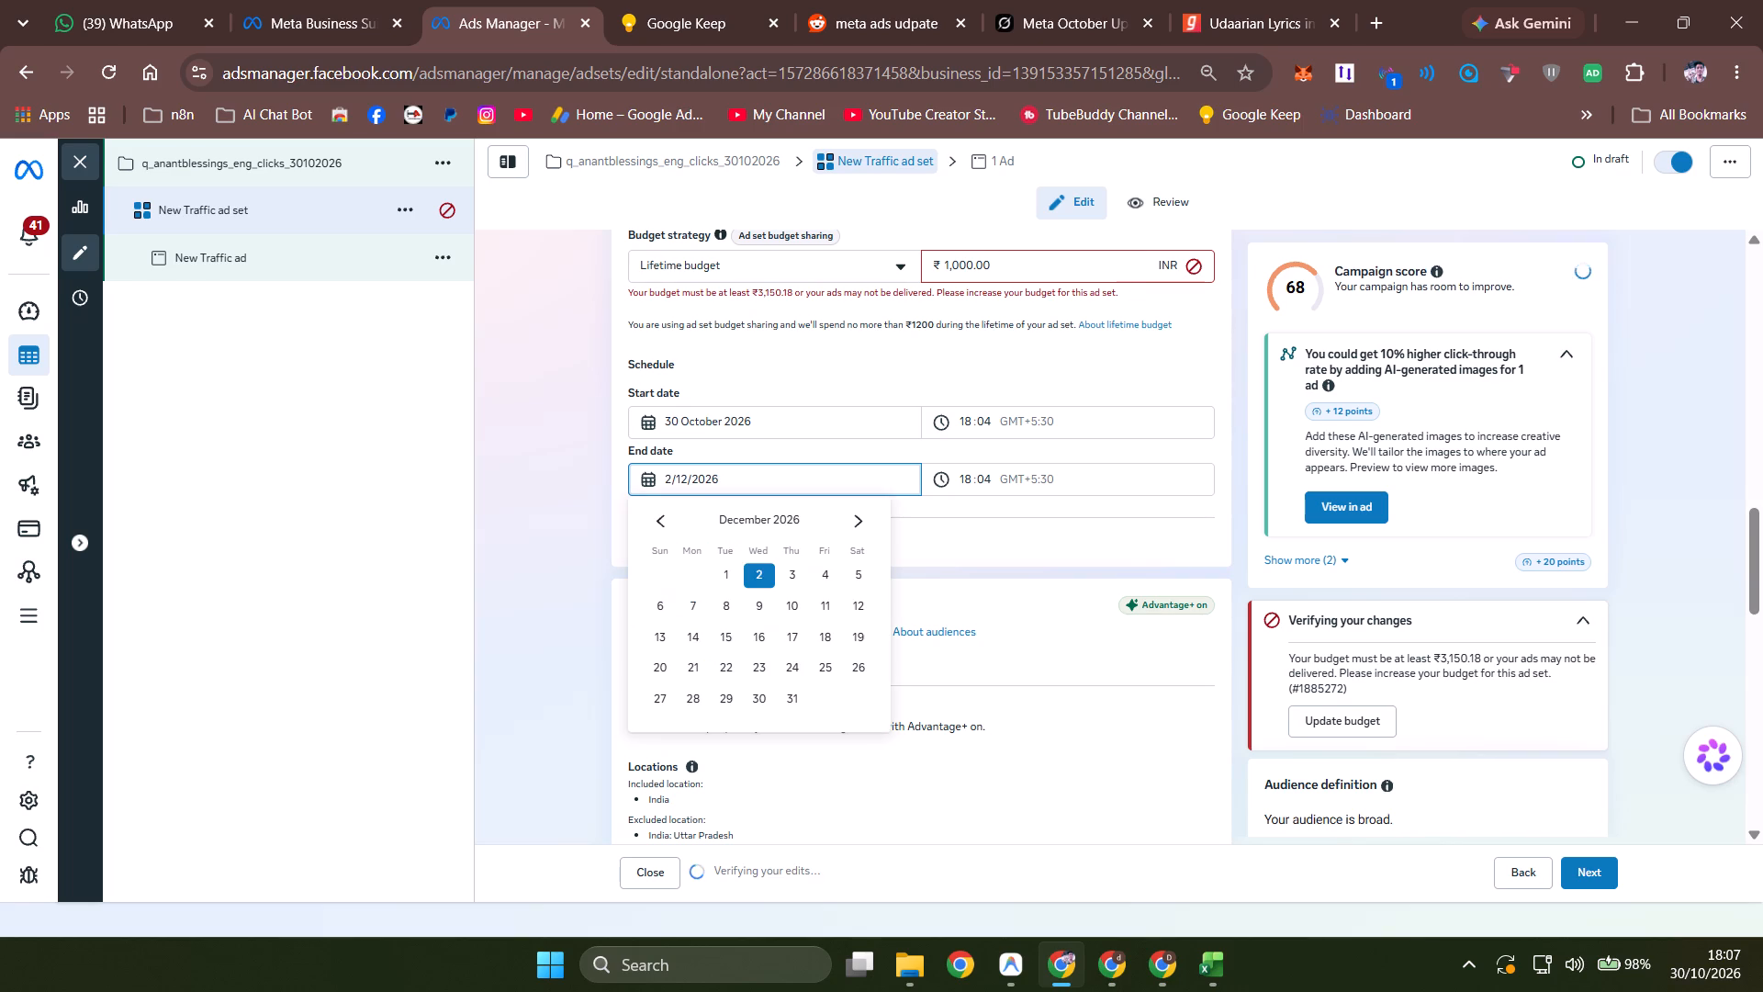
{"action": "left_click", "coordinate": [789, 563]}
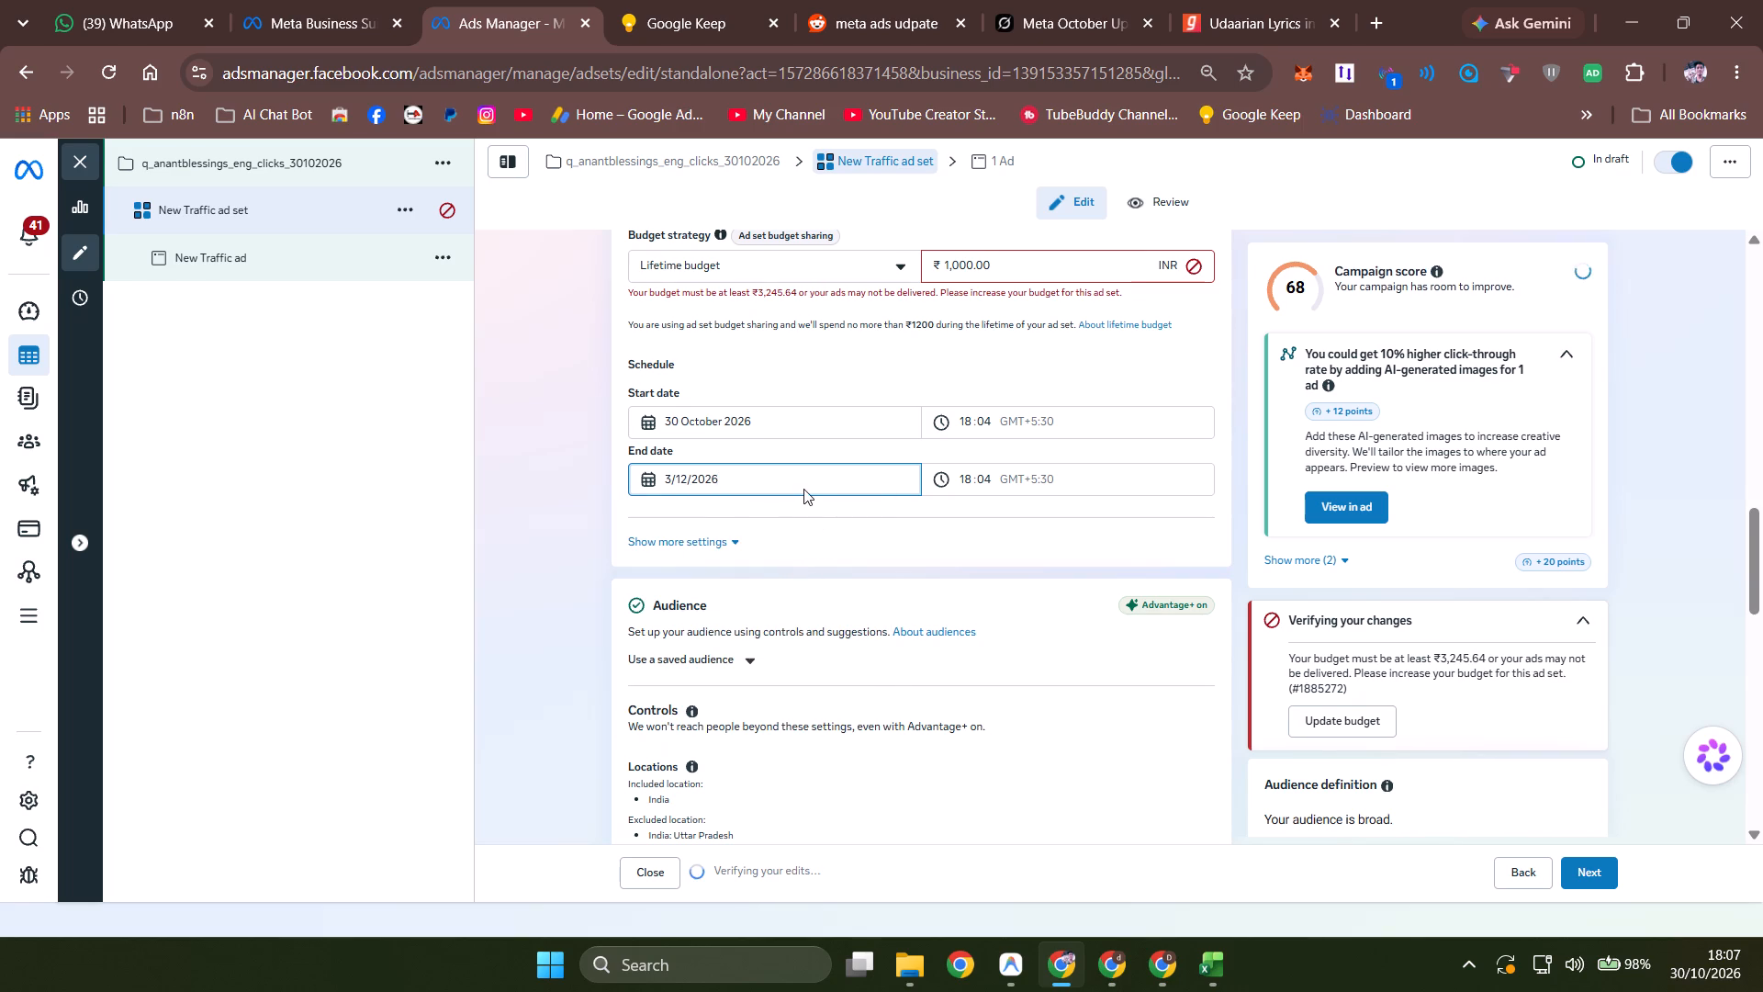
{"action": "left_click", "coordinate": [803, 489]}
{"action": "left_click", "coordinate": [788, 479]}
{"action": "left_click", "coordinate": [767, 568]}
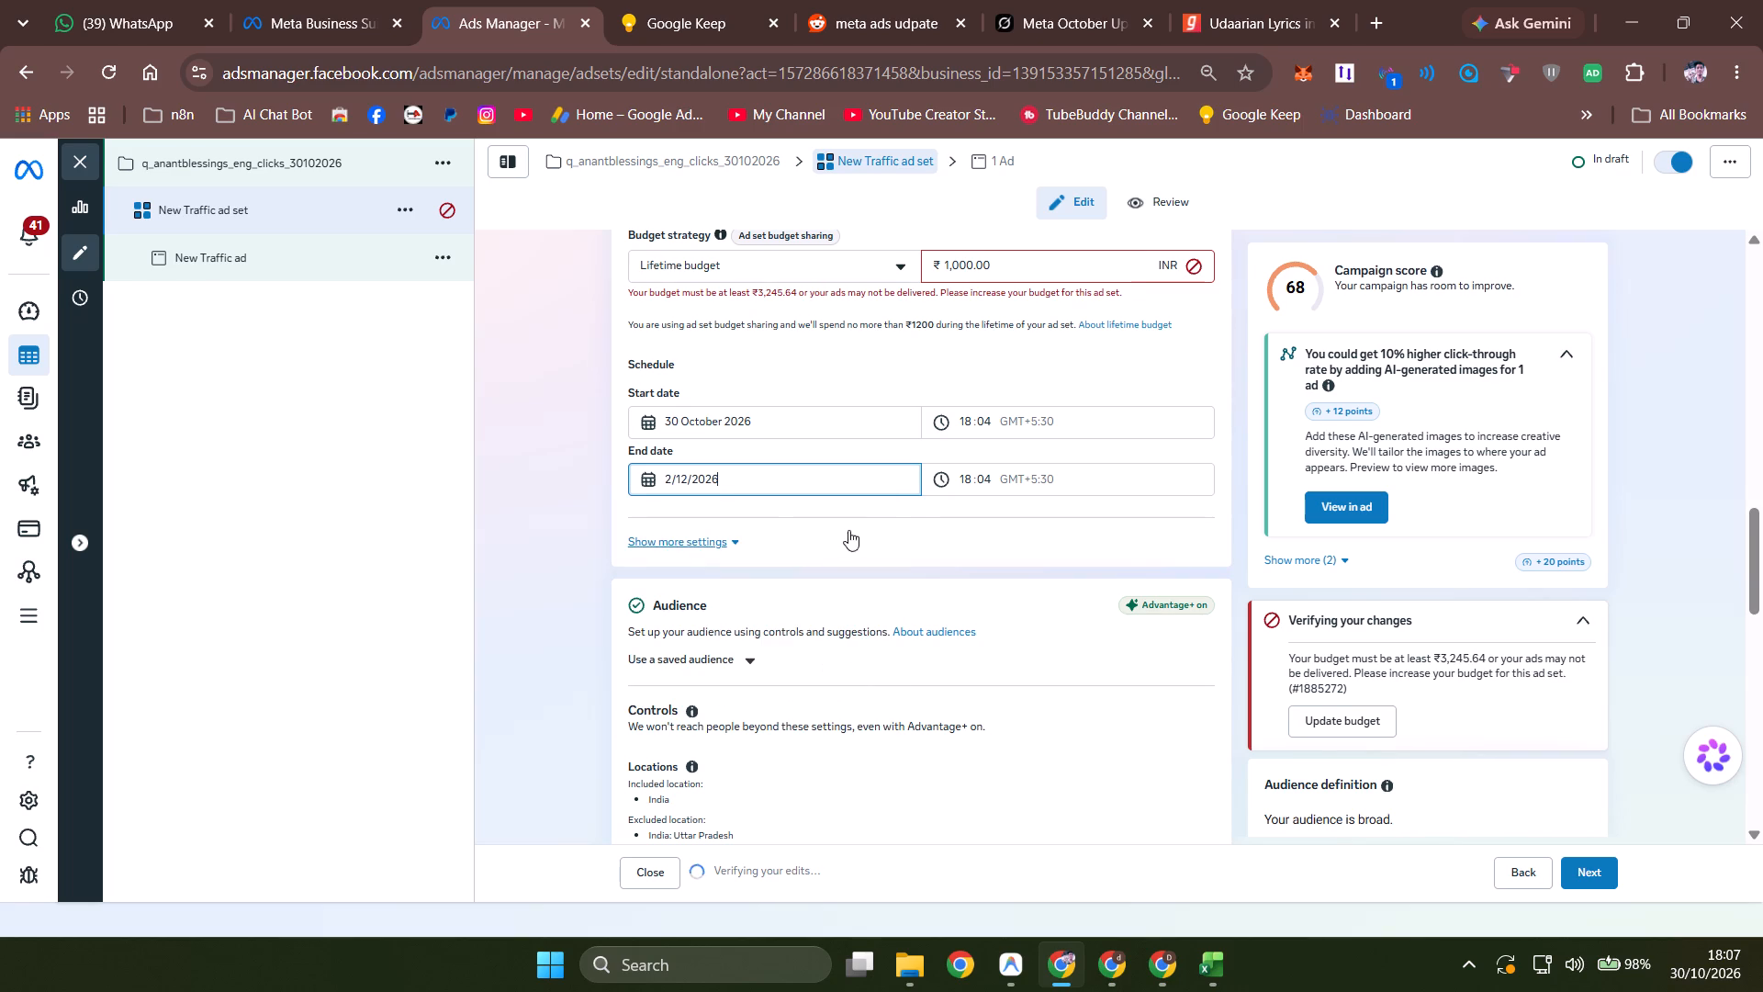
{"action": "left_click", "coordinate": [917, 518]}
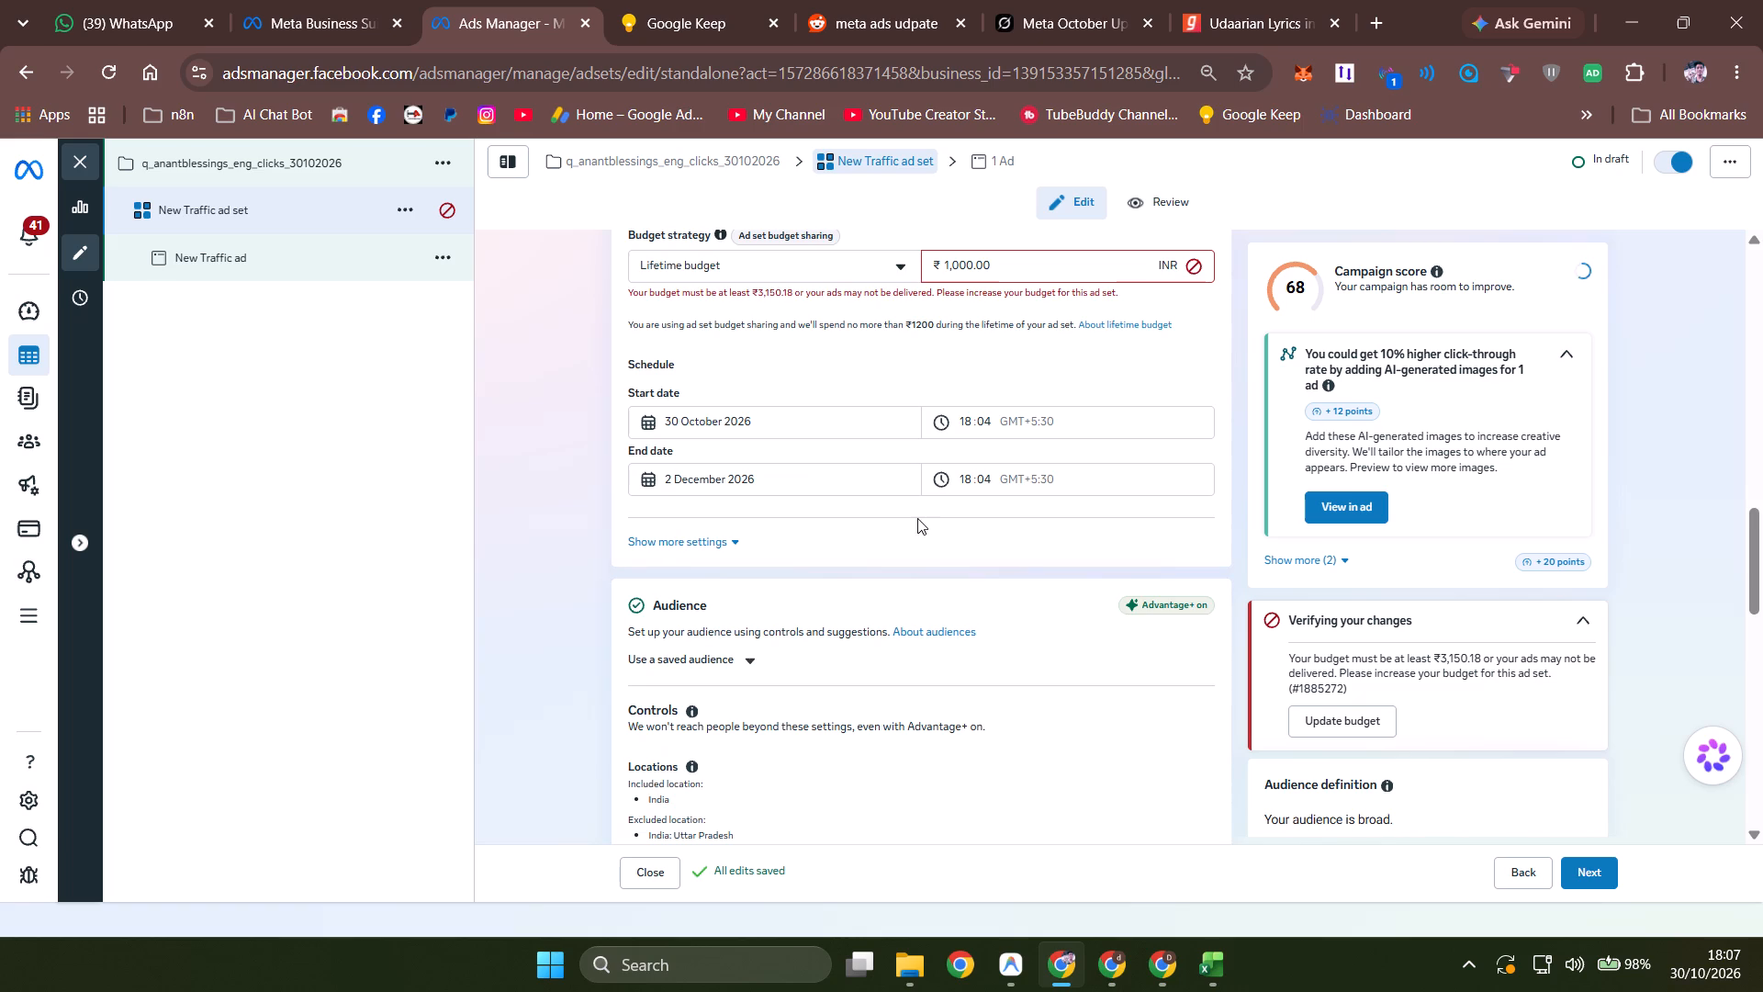
Set the end time in the ad set's schedule to 23:55.
{"action": "scroll", "coordinate": [938, 521], "scroll_direction": "down", "scroll_amount": 1}
{"action": "left_click", "coordinate": [964, 366]}
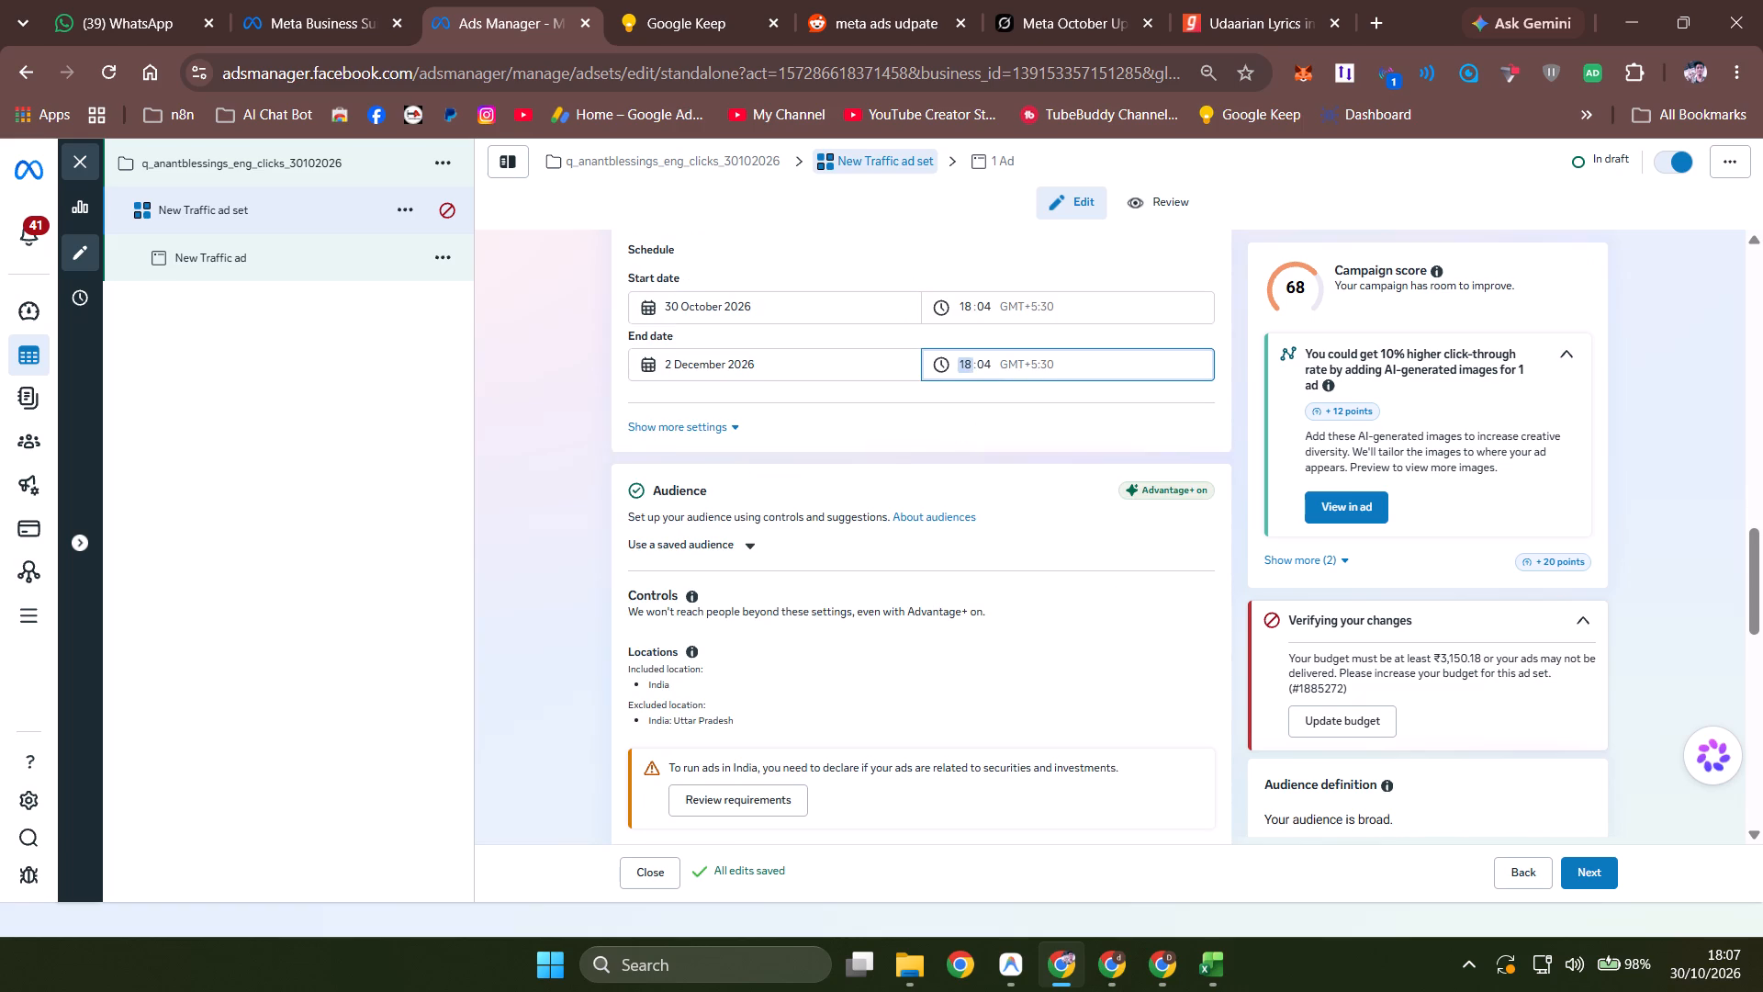
{"action": "type", "text": "23"}
{"action": "left_click", "coordinate": [974, 360]}
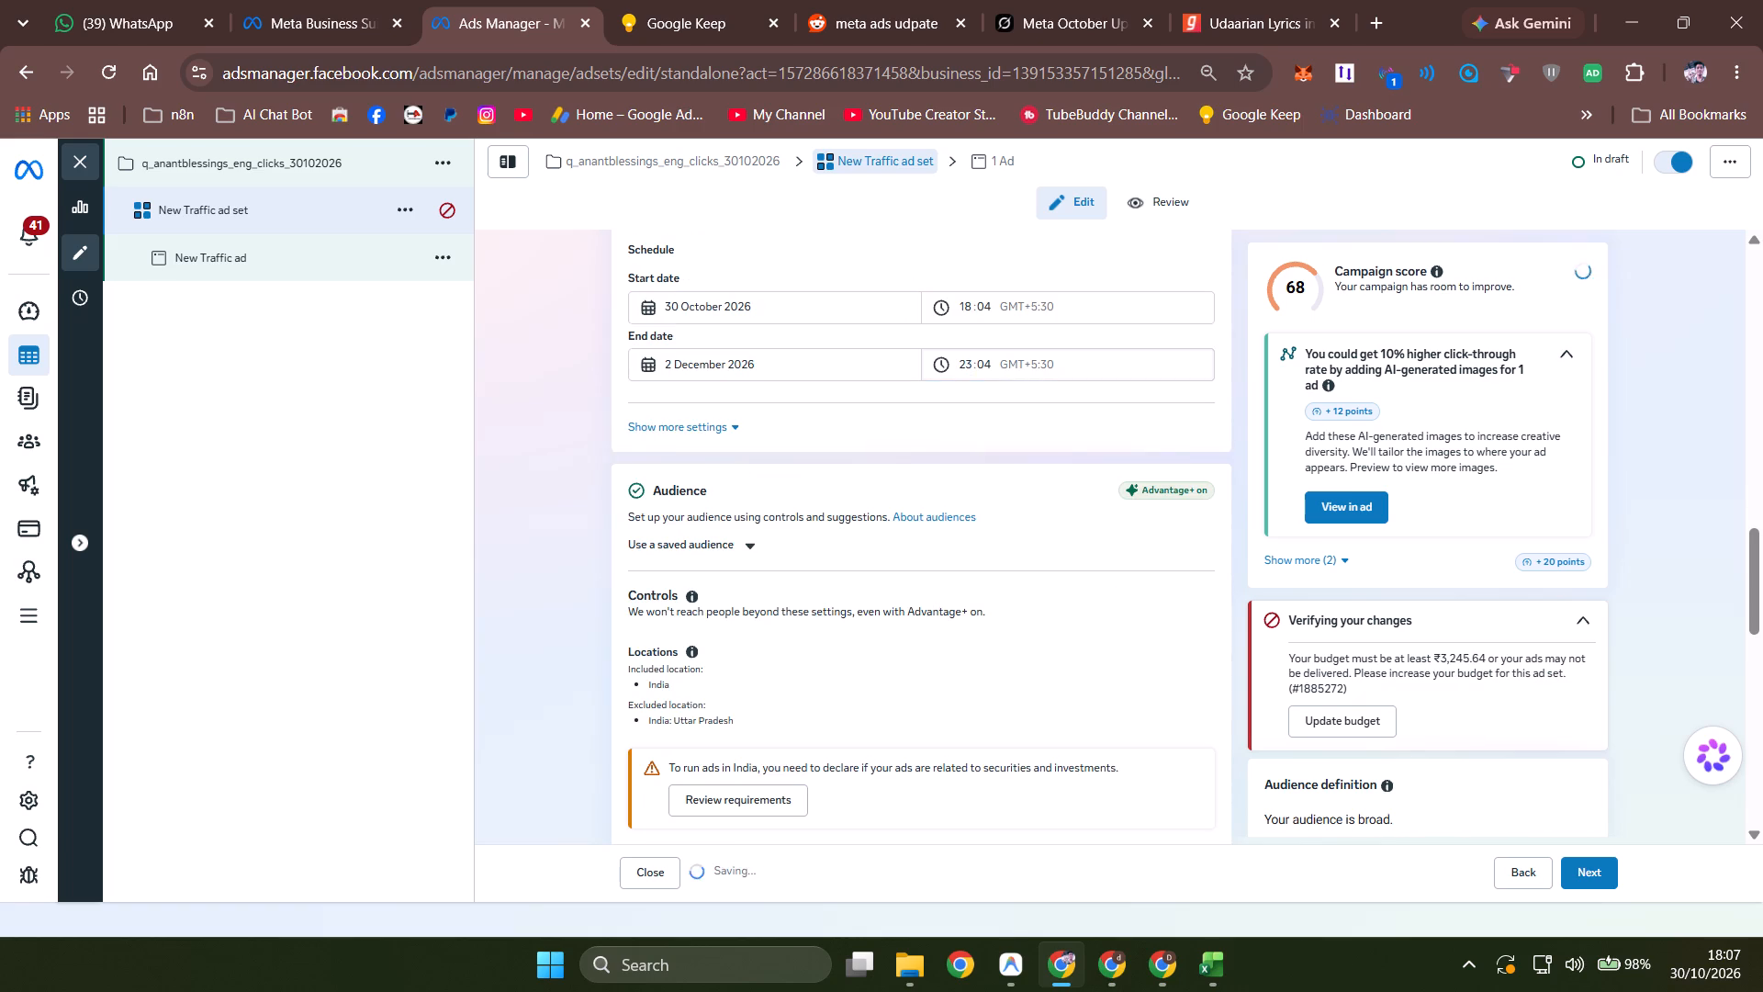
{"action": "left_click", "coordinate": [978, 361]}
{"action": "key", "text": "5"}
{"action": "key", "text": "5"}
{"action": "left_click", "coordinate": [968, 400]}
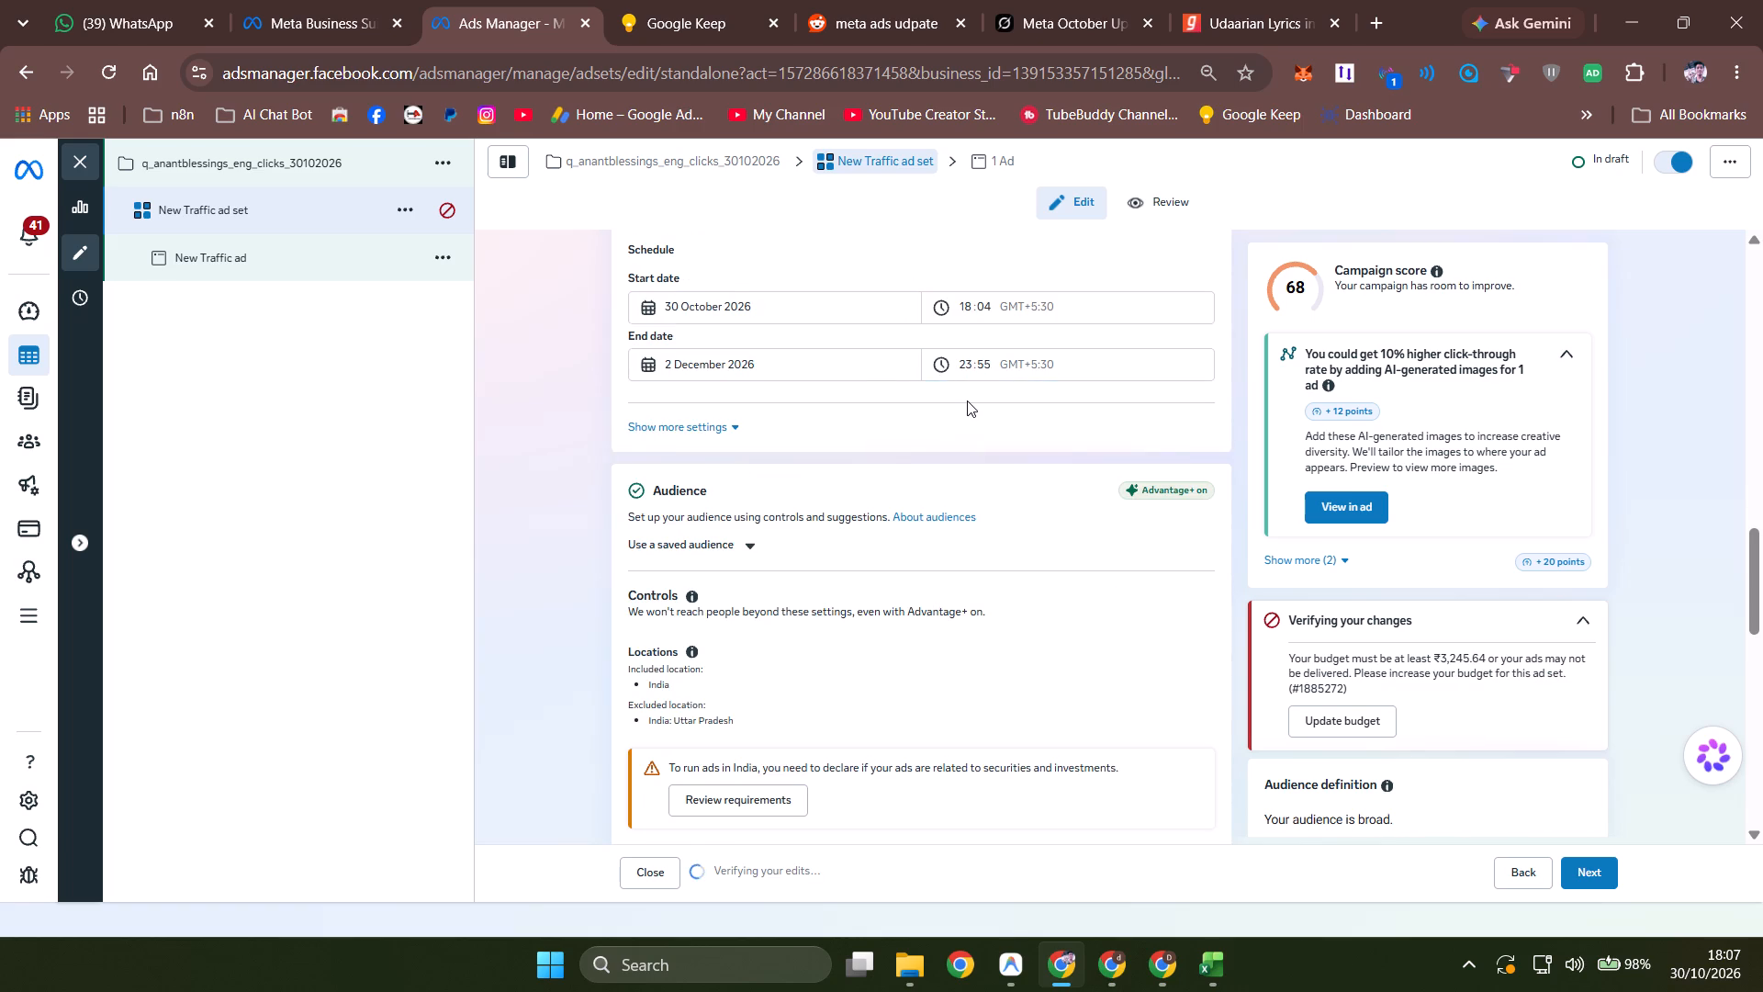
Look over the ad set's audience controls, India policy requirements and placement settings.
{"action": "scroll", "coordinate": [967, 401], "scroll_direction": "down", "scroll_amount": 4}
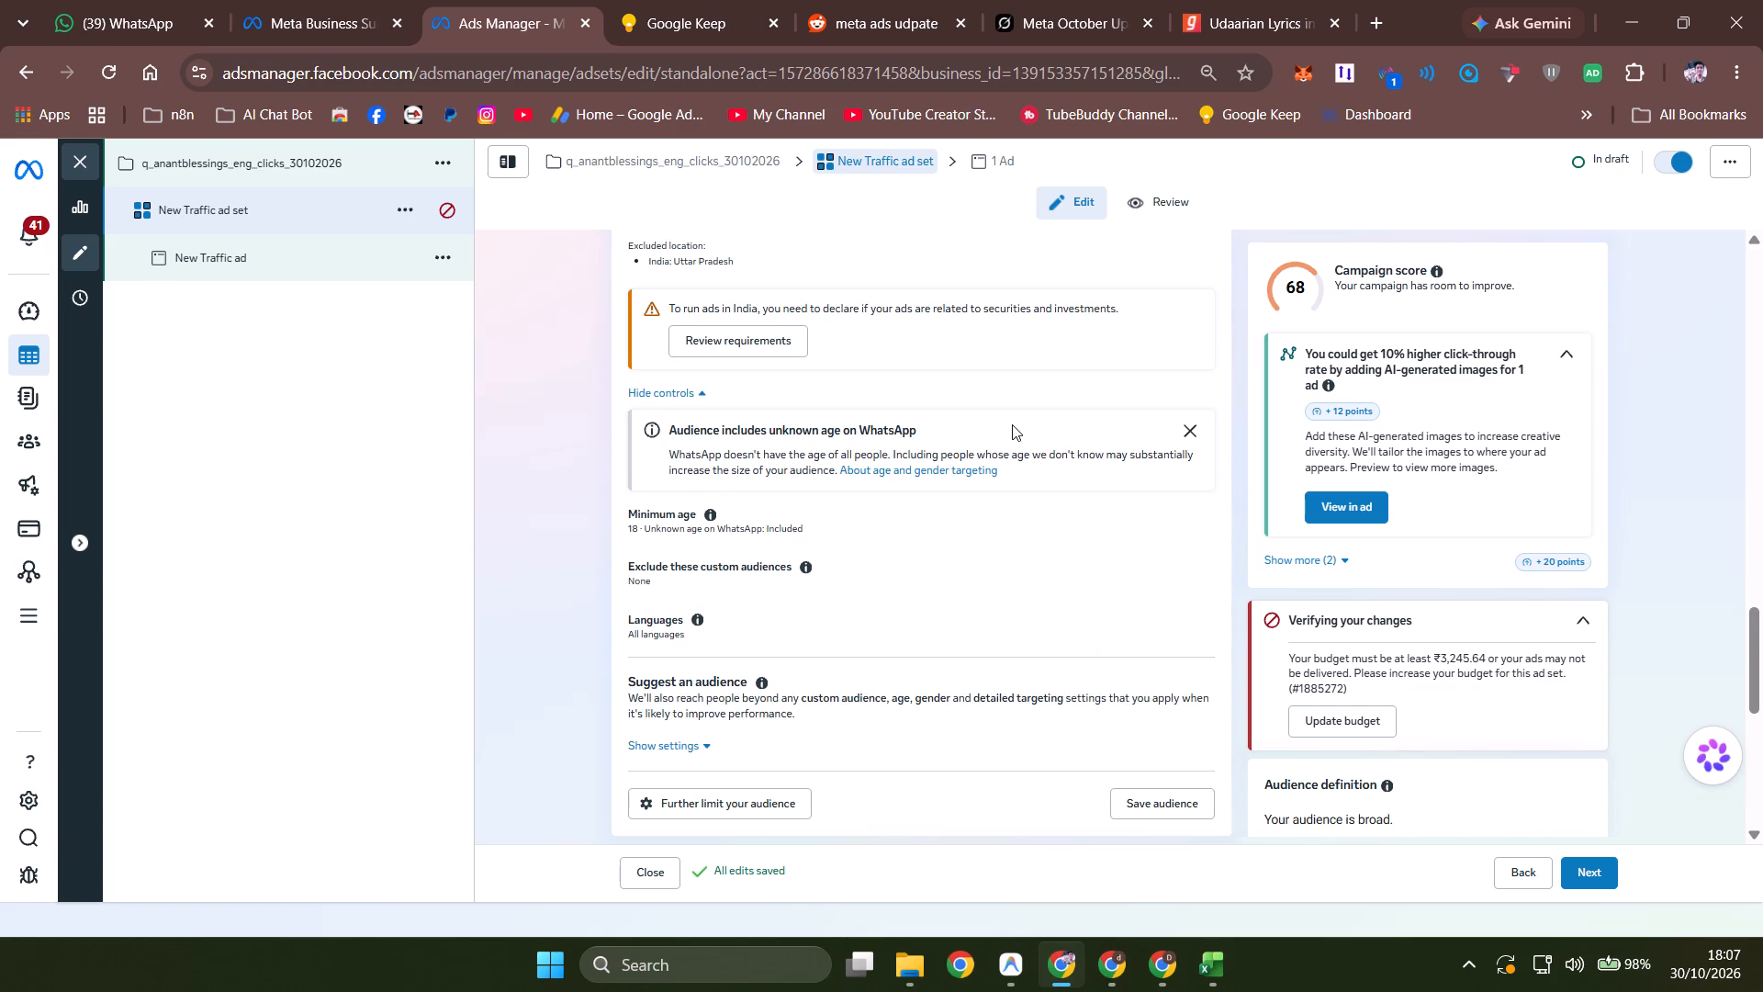
{"action": "scroll", "coordinate": [1119, 459], "scroll_direction": "down", "scroll_amount": 3}
{"action": "scroll", "coordinate": [757, 683], "scroll_direction": "down", "scroll_amount": 5}
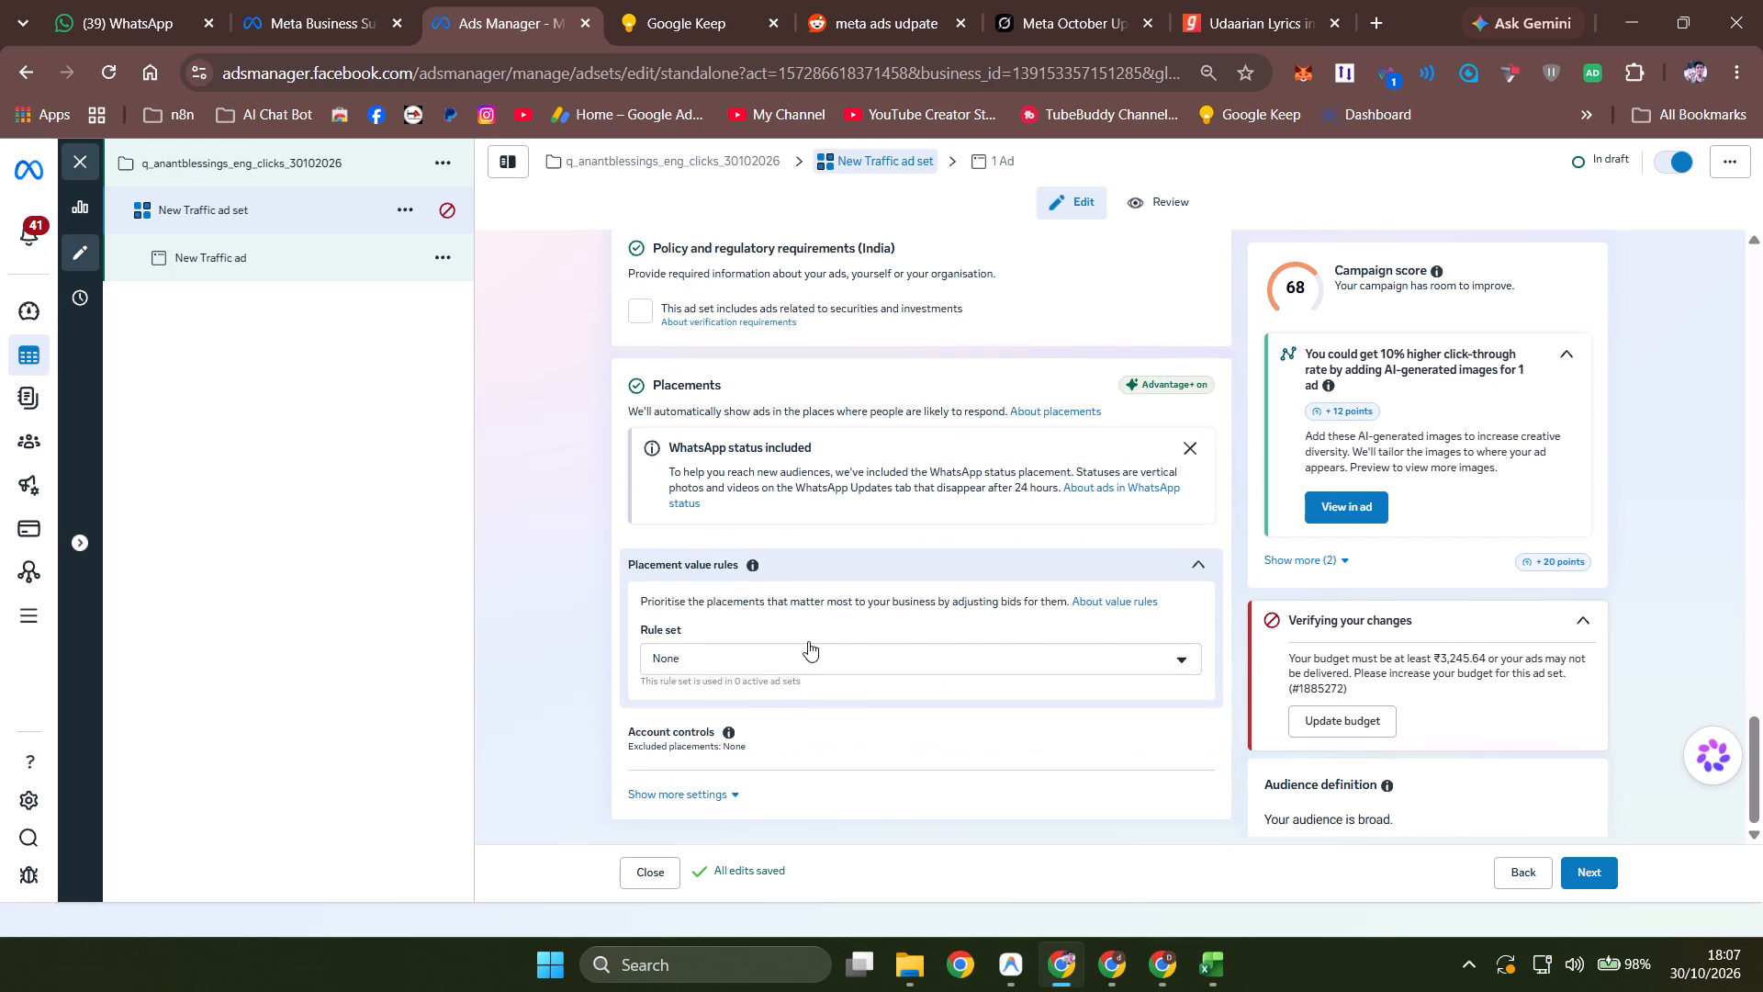
{"action": "scroll", "coordinate": [937, 461], "scroll_direction": "up", "scroll_amount": 8}
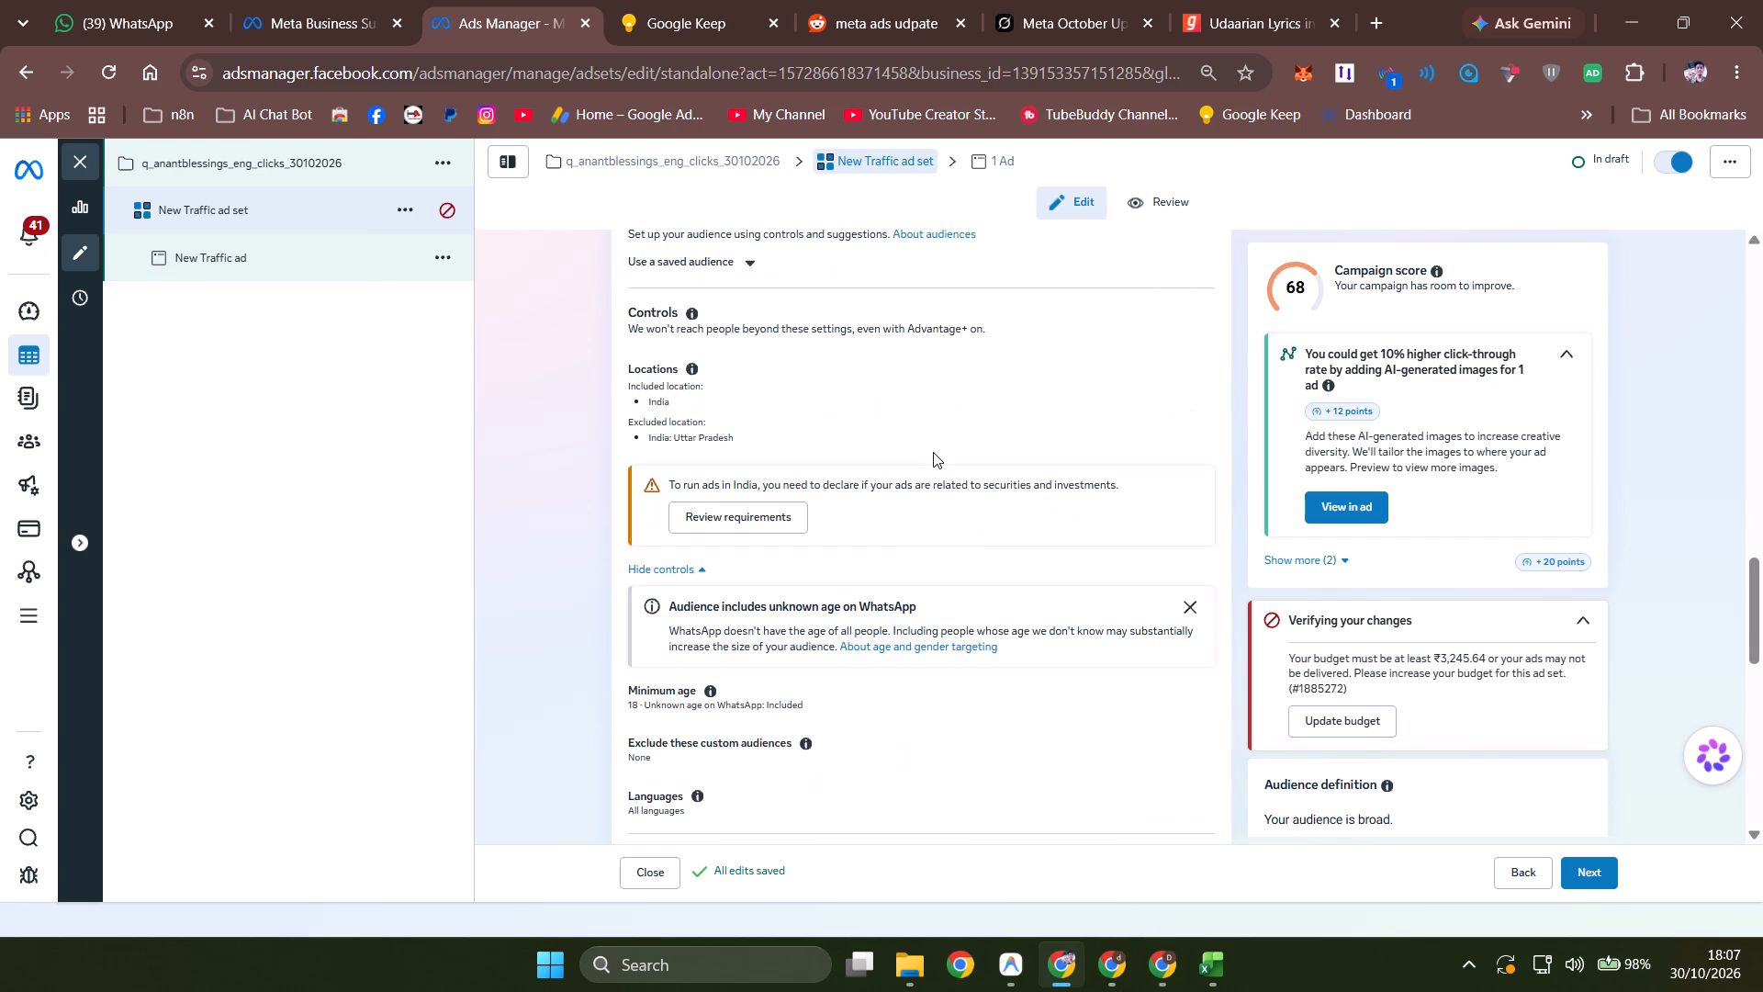
{"action": "scroll", "coordinate": [931, 460], "scroll_direction": "up", "scroll_amount": 6}
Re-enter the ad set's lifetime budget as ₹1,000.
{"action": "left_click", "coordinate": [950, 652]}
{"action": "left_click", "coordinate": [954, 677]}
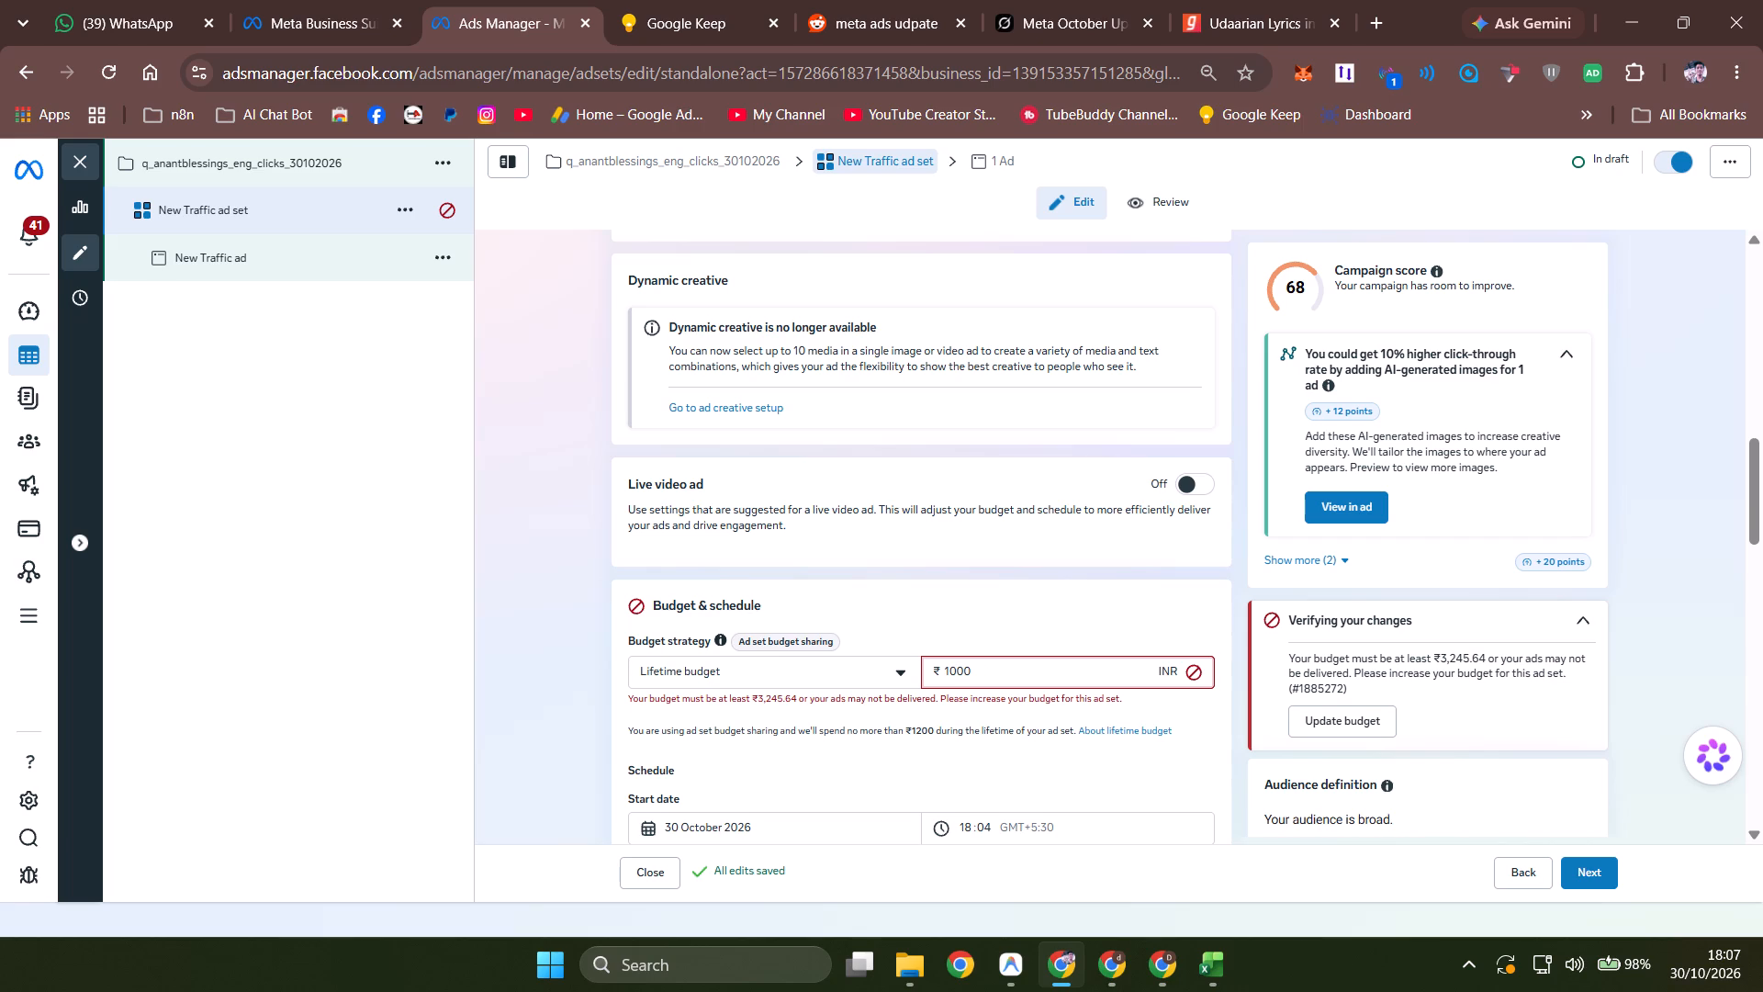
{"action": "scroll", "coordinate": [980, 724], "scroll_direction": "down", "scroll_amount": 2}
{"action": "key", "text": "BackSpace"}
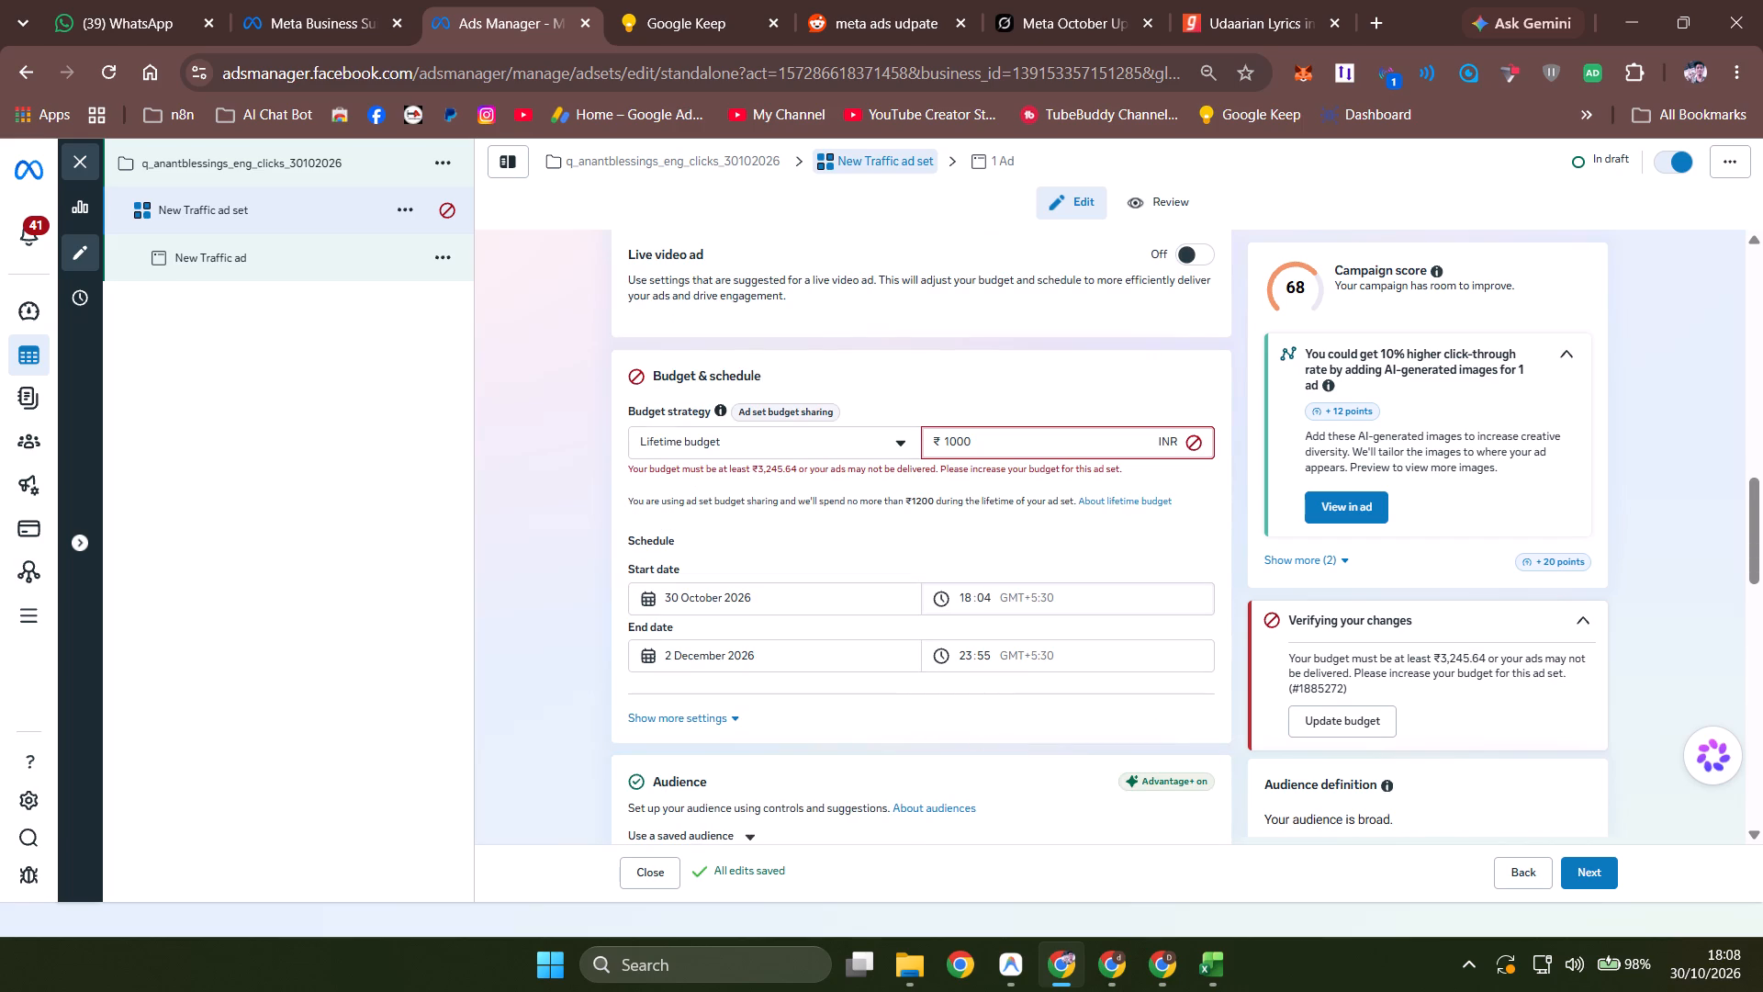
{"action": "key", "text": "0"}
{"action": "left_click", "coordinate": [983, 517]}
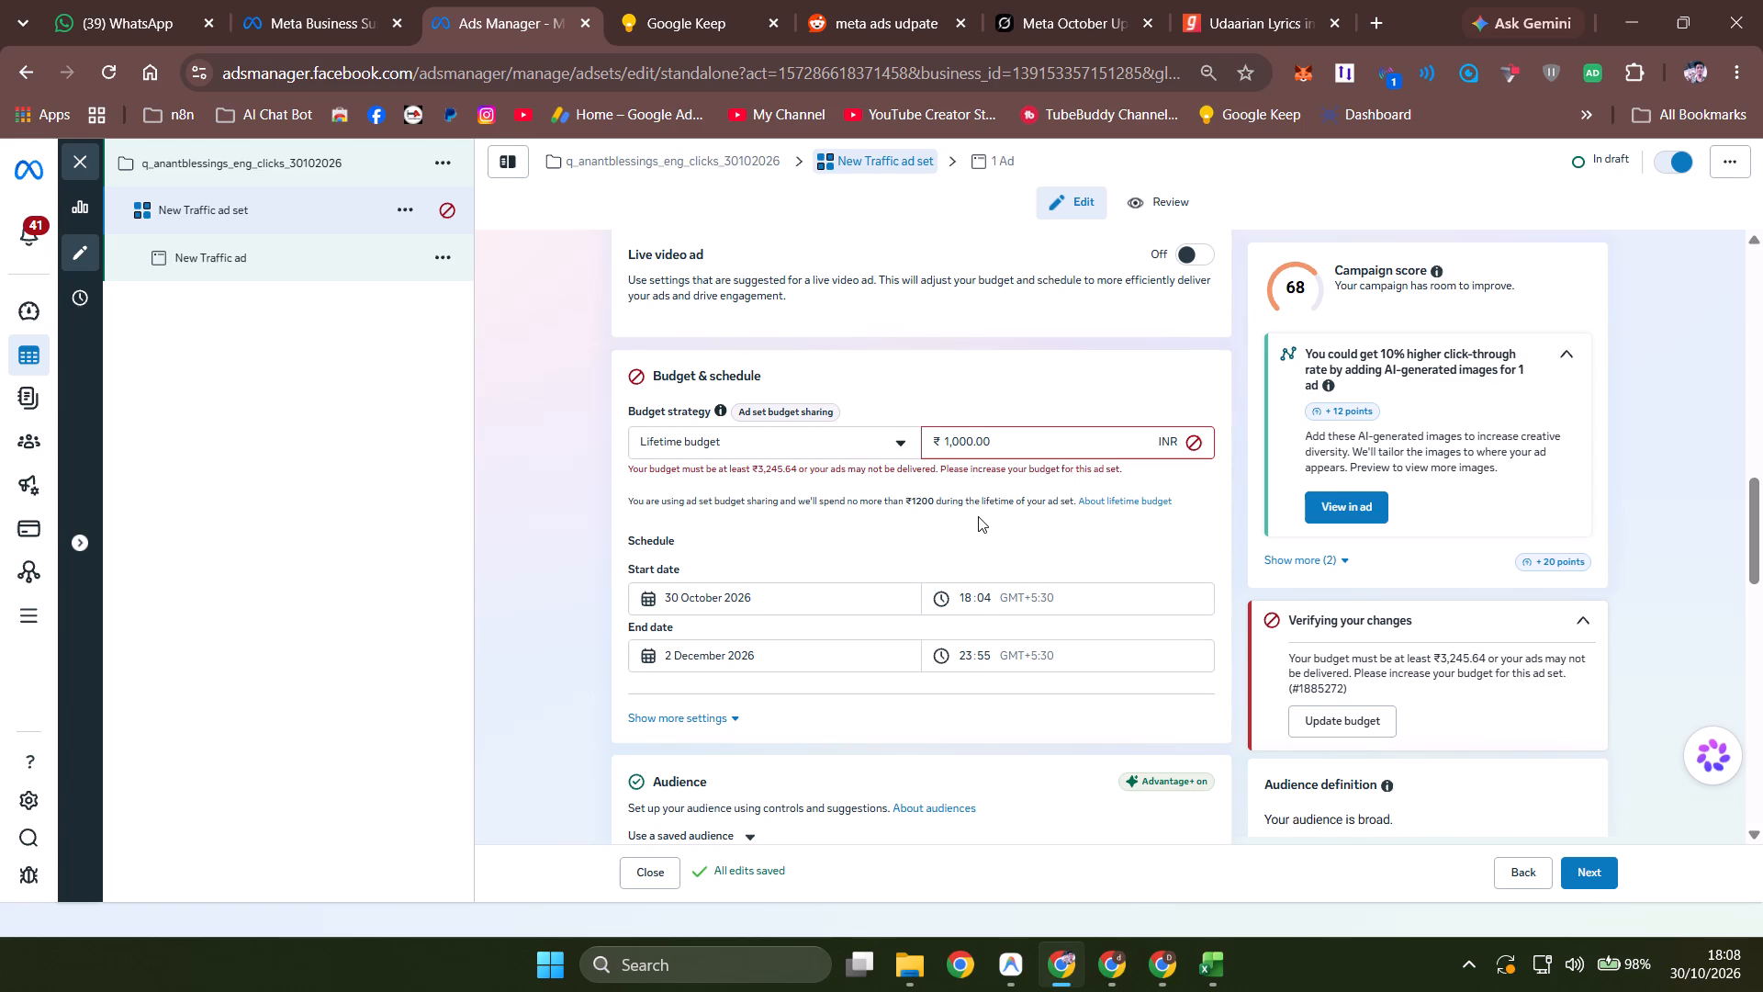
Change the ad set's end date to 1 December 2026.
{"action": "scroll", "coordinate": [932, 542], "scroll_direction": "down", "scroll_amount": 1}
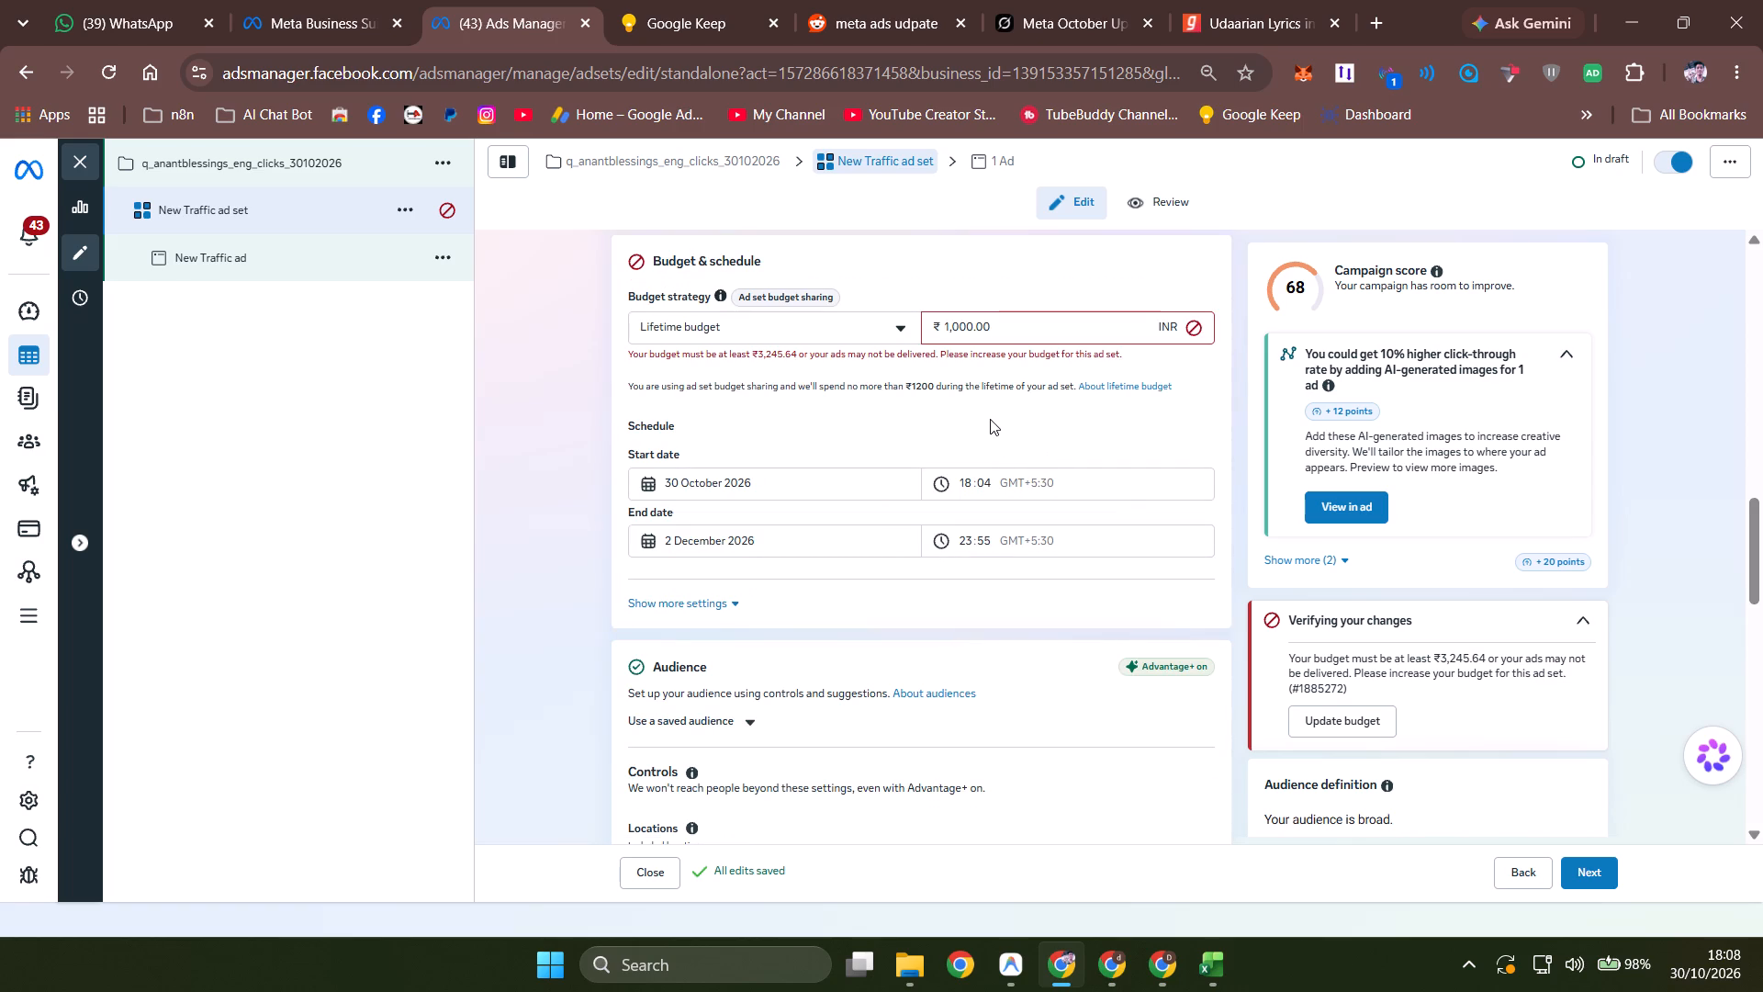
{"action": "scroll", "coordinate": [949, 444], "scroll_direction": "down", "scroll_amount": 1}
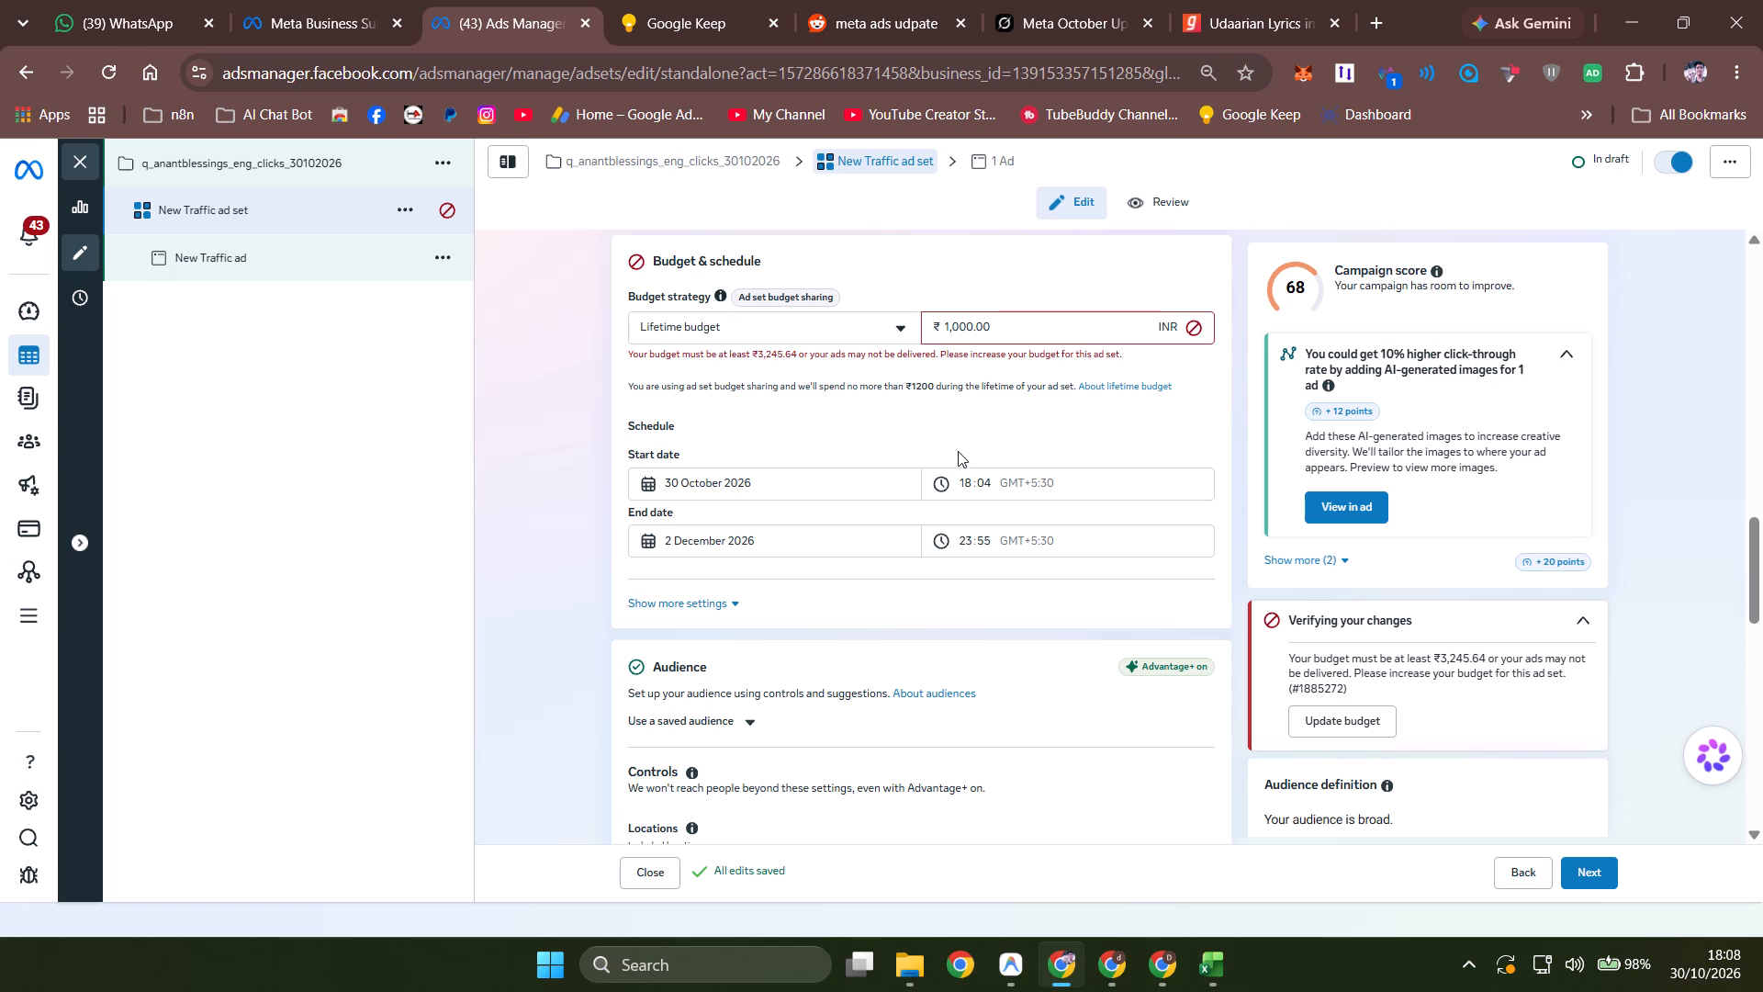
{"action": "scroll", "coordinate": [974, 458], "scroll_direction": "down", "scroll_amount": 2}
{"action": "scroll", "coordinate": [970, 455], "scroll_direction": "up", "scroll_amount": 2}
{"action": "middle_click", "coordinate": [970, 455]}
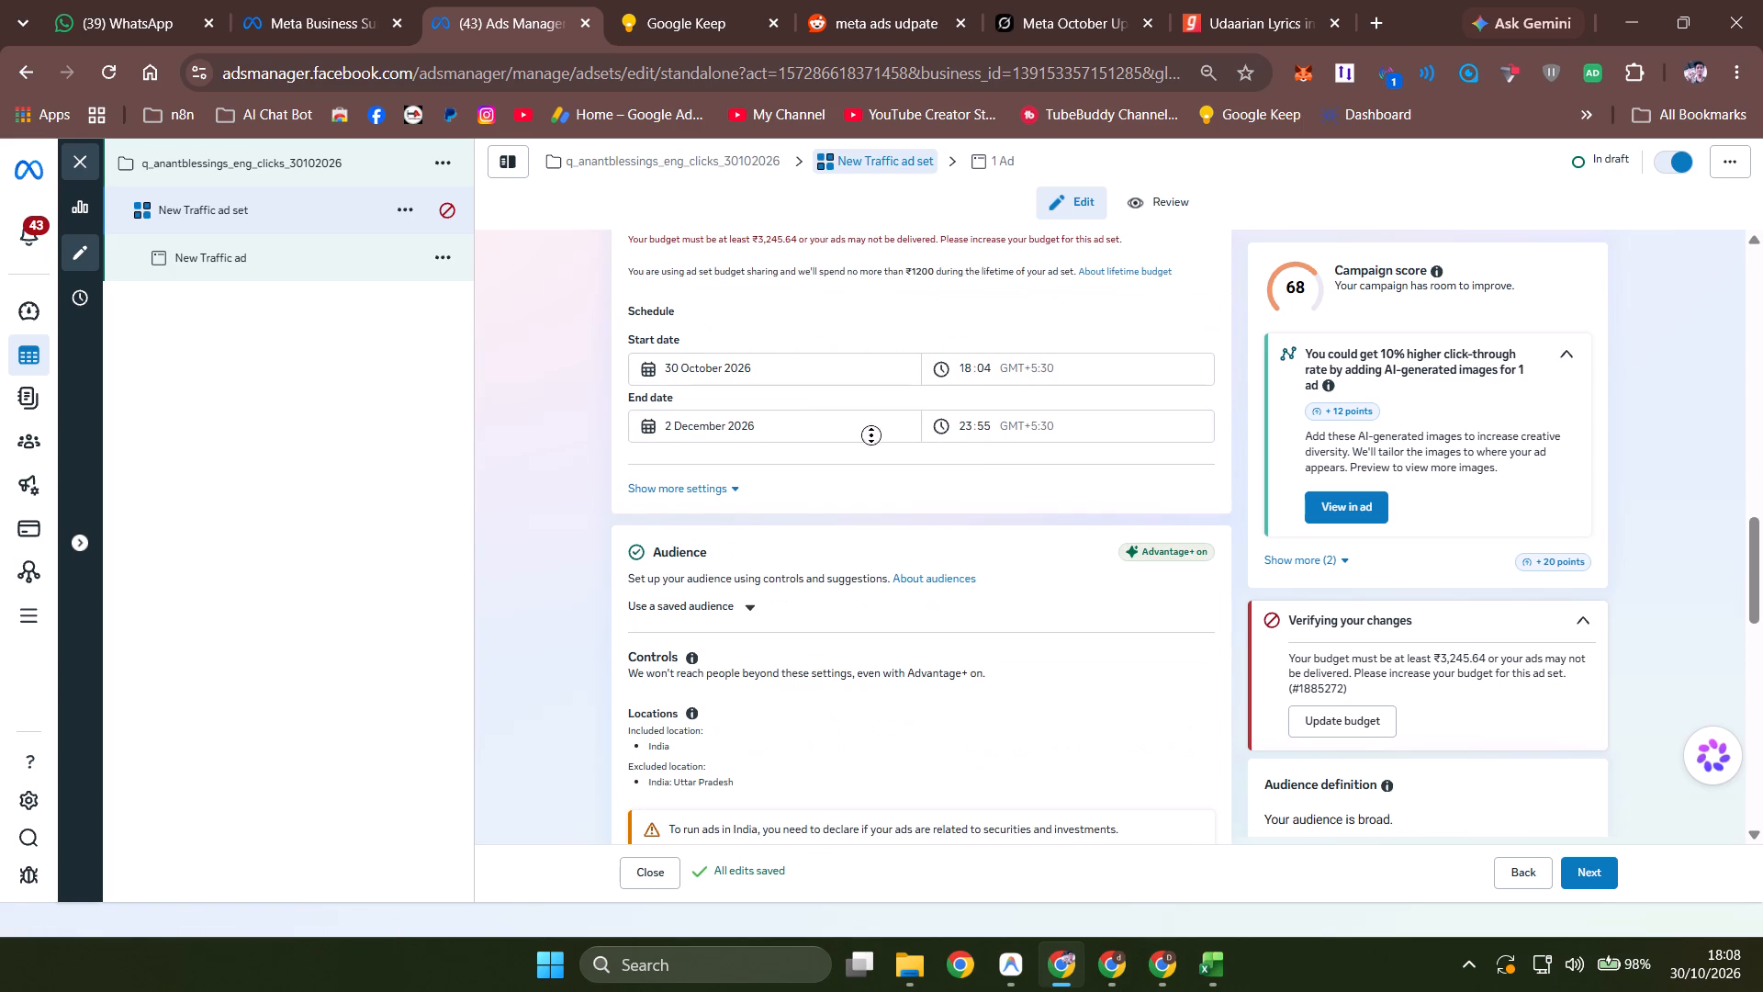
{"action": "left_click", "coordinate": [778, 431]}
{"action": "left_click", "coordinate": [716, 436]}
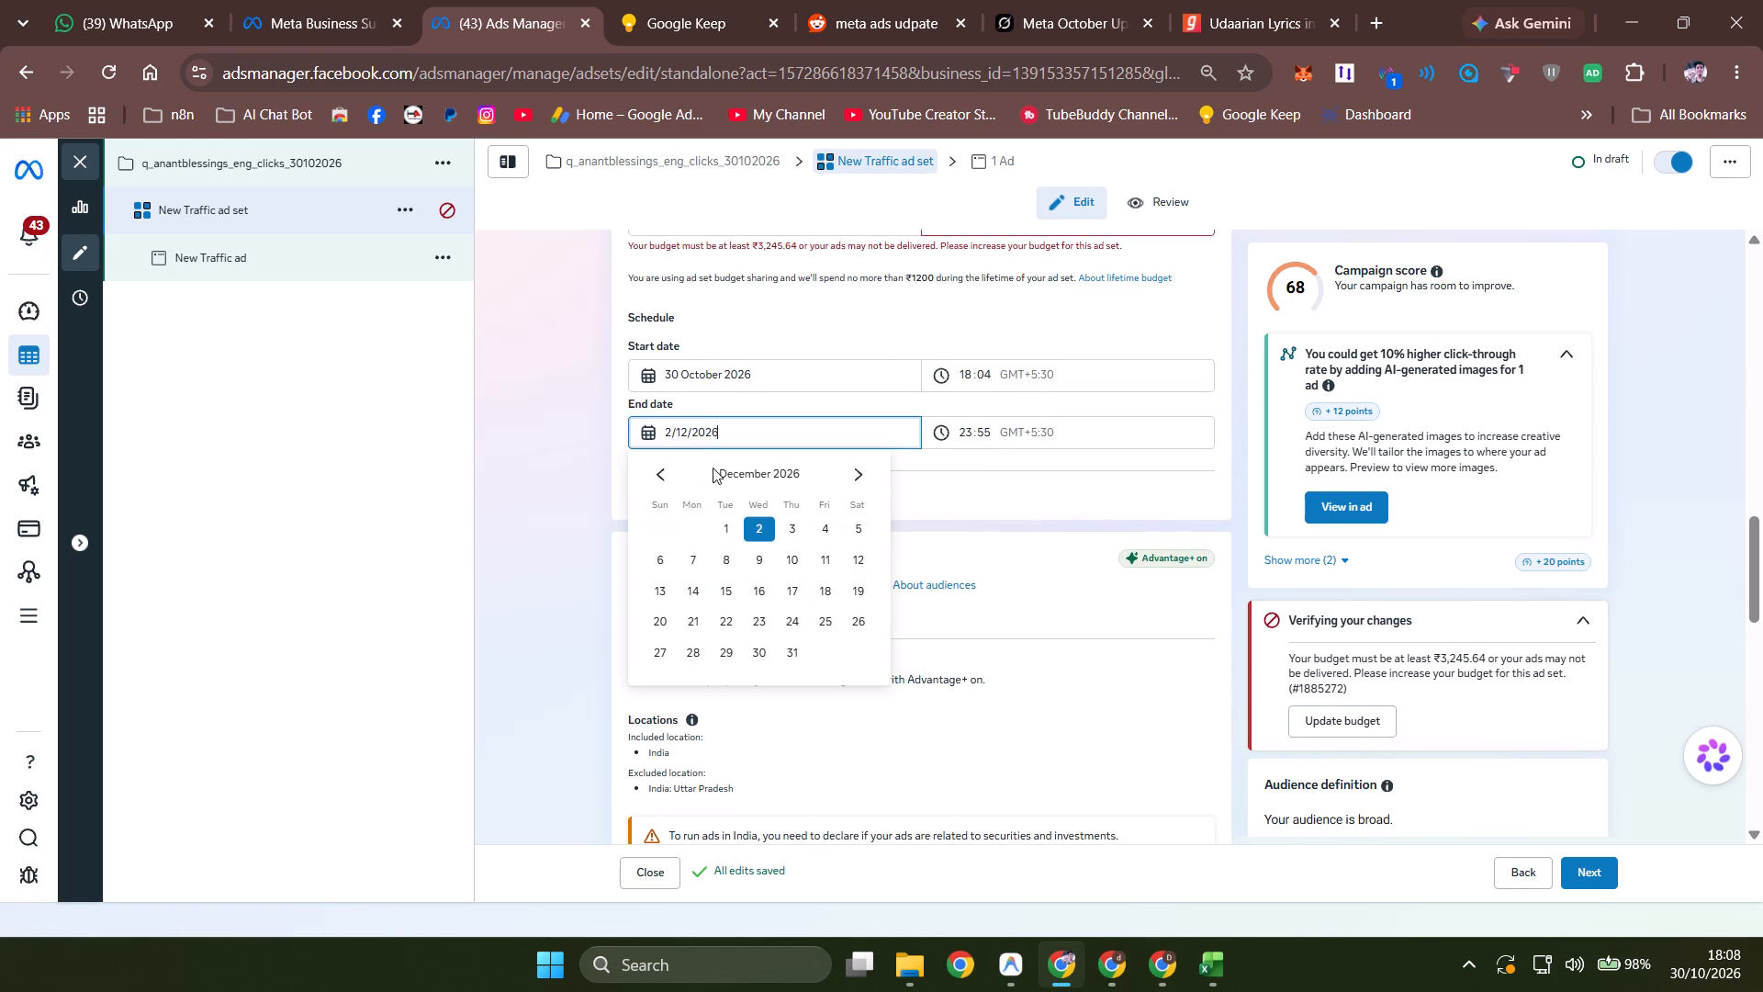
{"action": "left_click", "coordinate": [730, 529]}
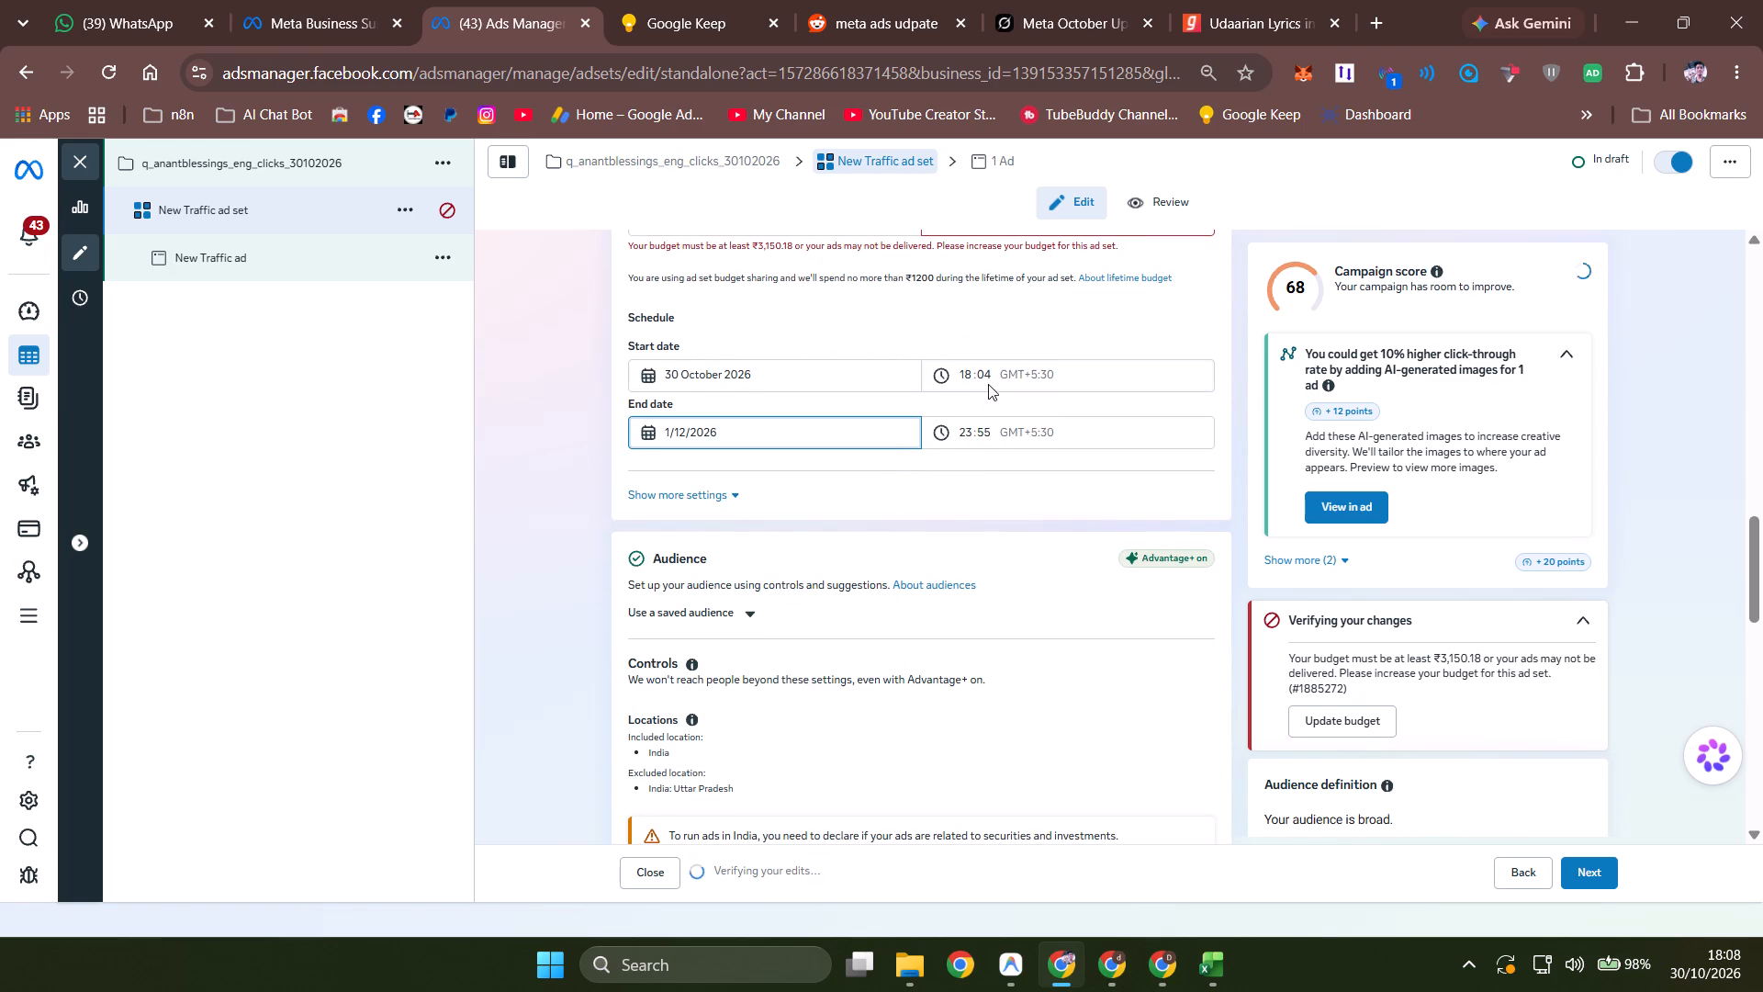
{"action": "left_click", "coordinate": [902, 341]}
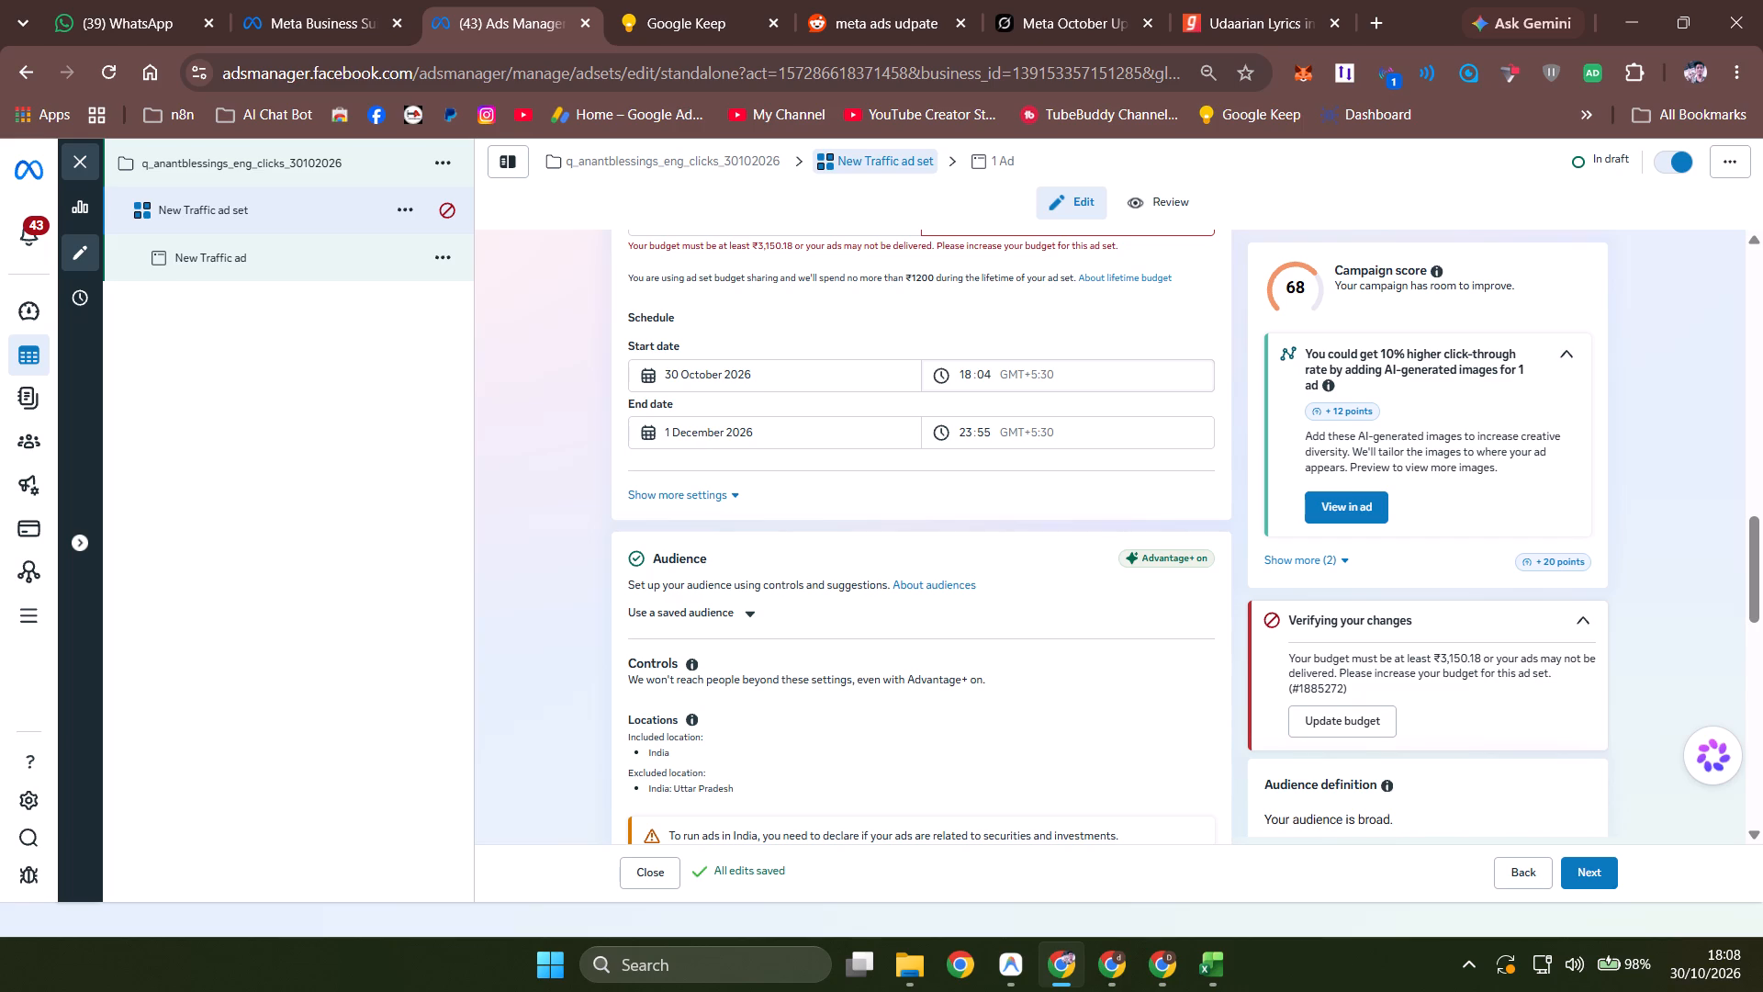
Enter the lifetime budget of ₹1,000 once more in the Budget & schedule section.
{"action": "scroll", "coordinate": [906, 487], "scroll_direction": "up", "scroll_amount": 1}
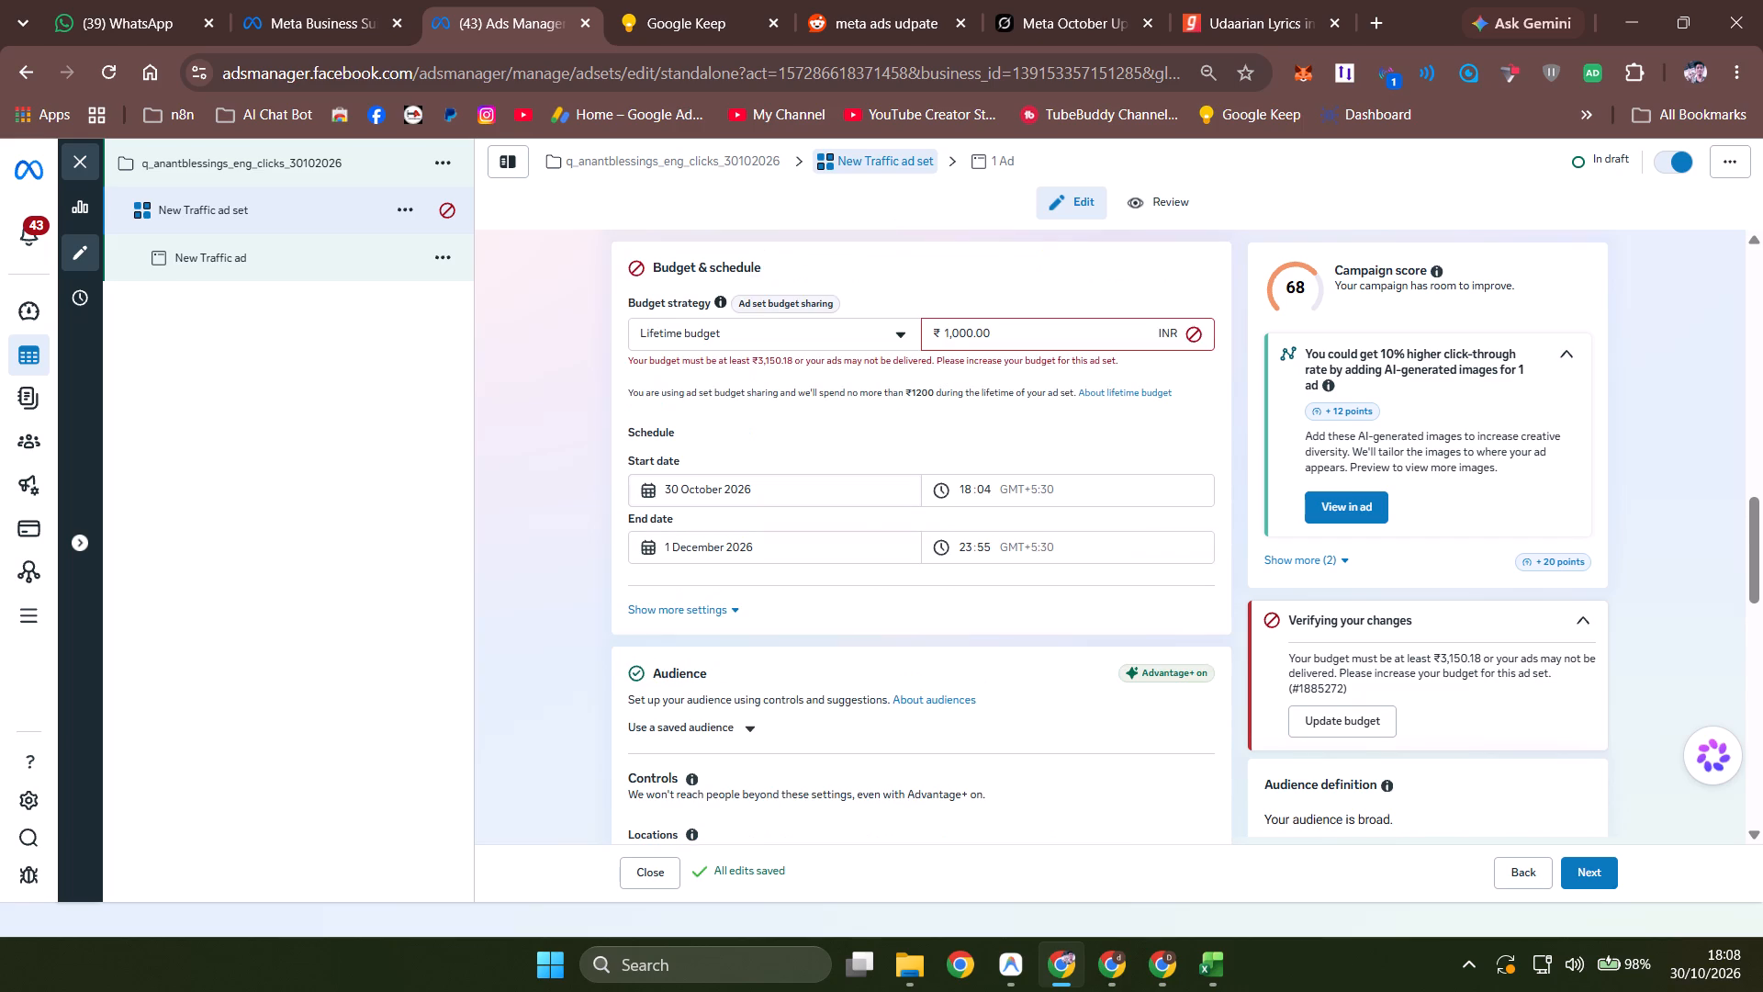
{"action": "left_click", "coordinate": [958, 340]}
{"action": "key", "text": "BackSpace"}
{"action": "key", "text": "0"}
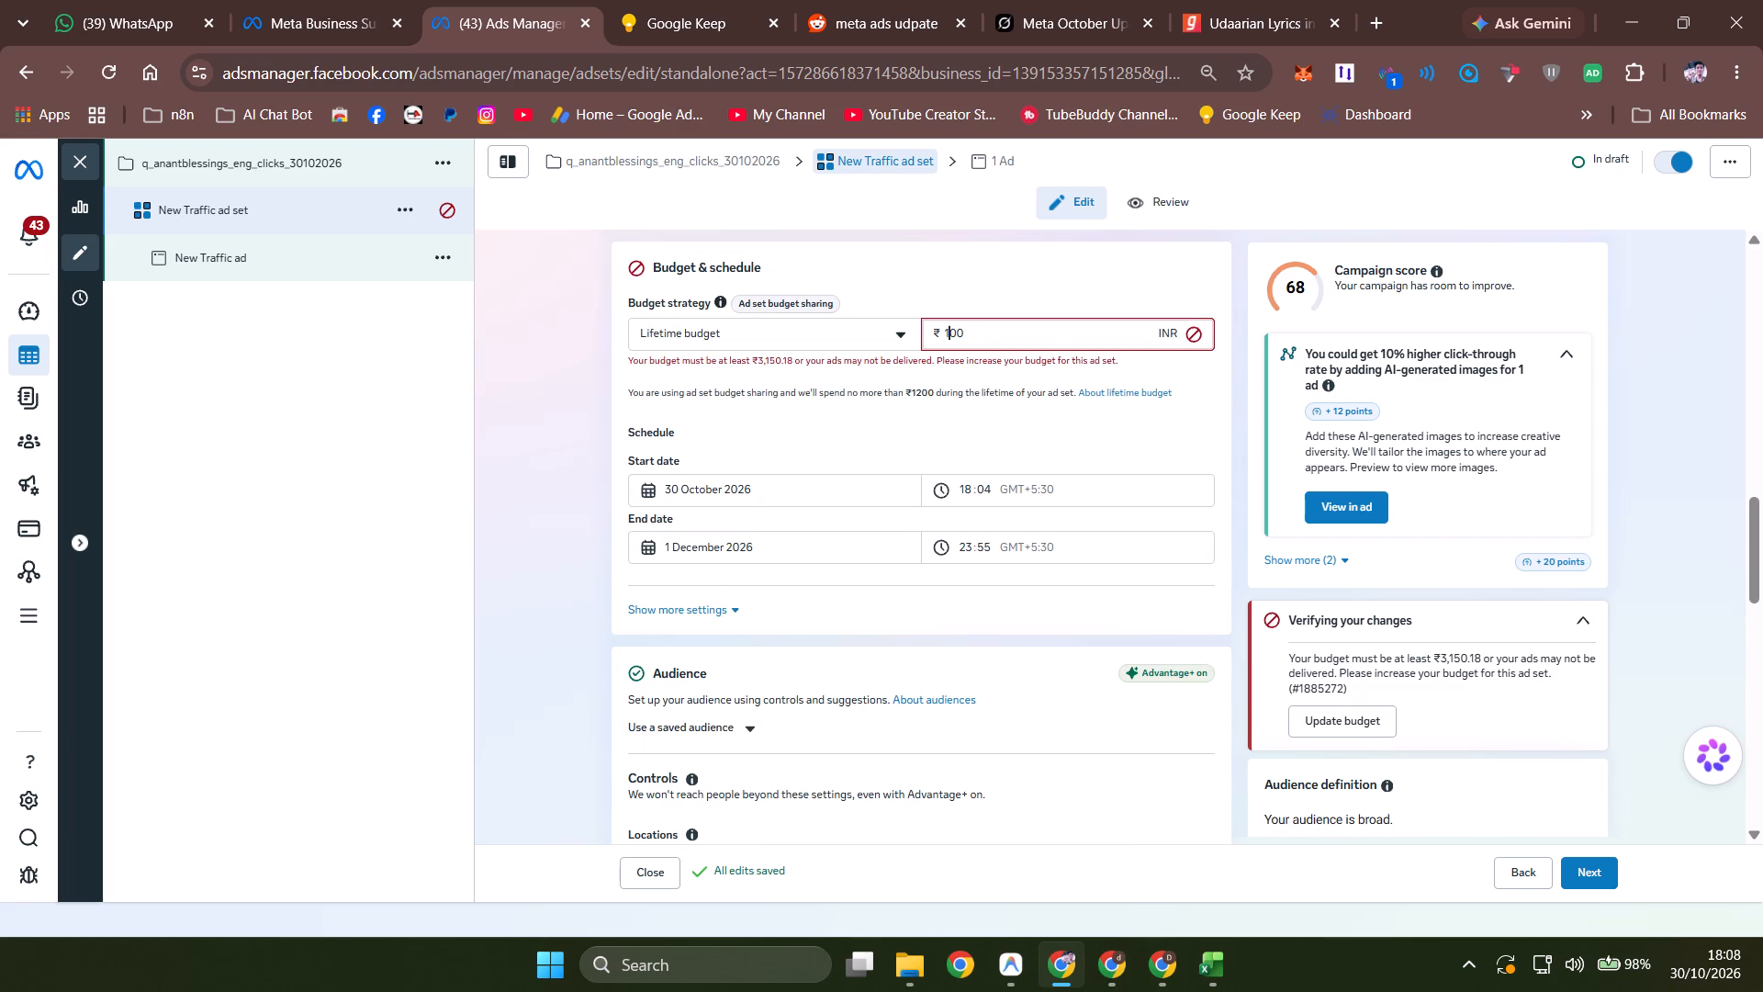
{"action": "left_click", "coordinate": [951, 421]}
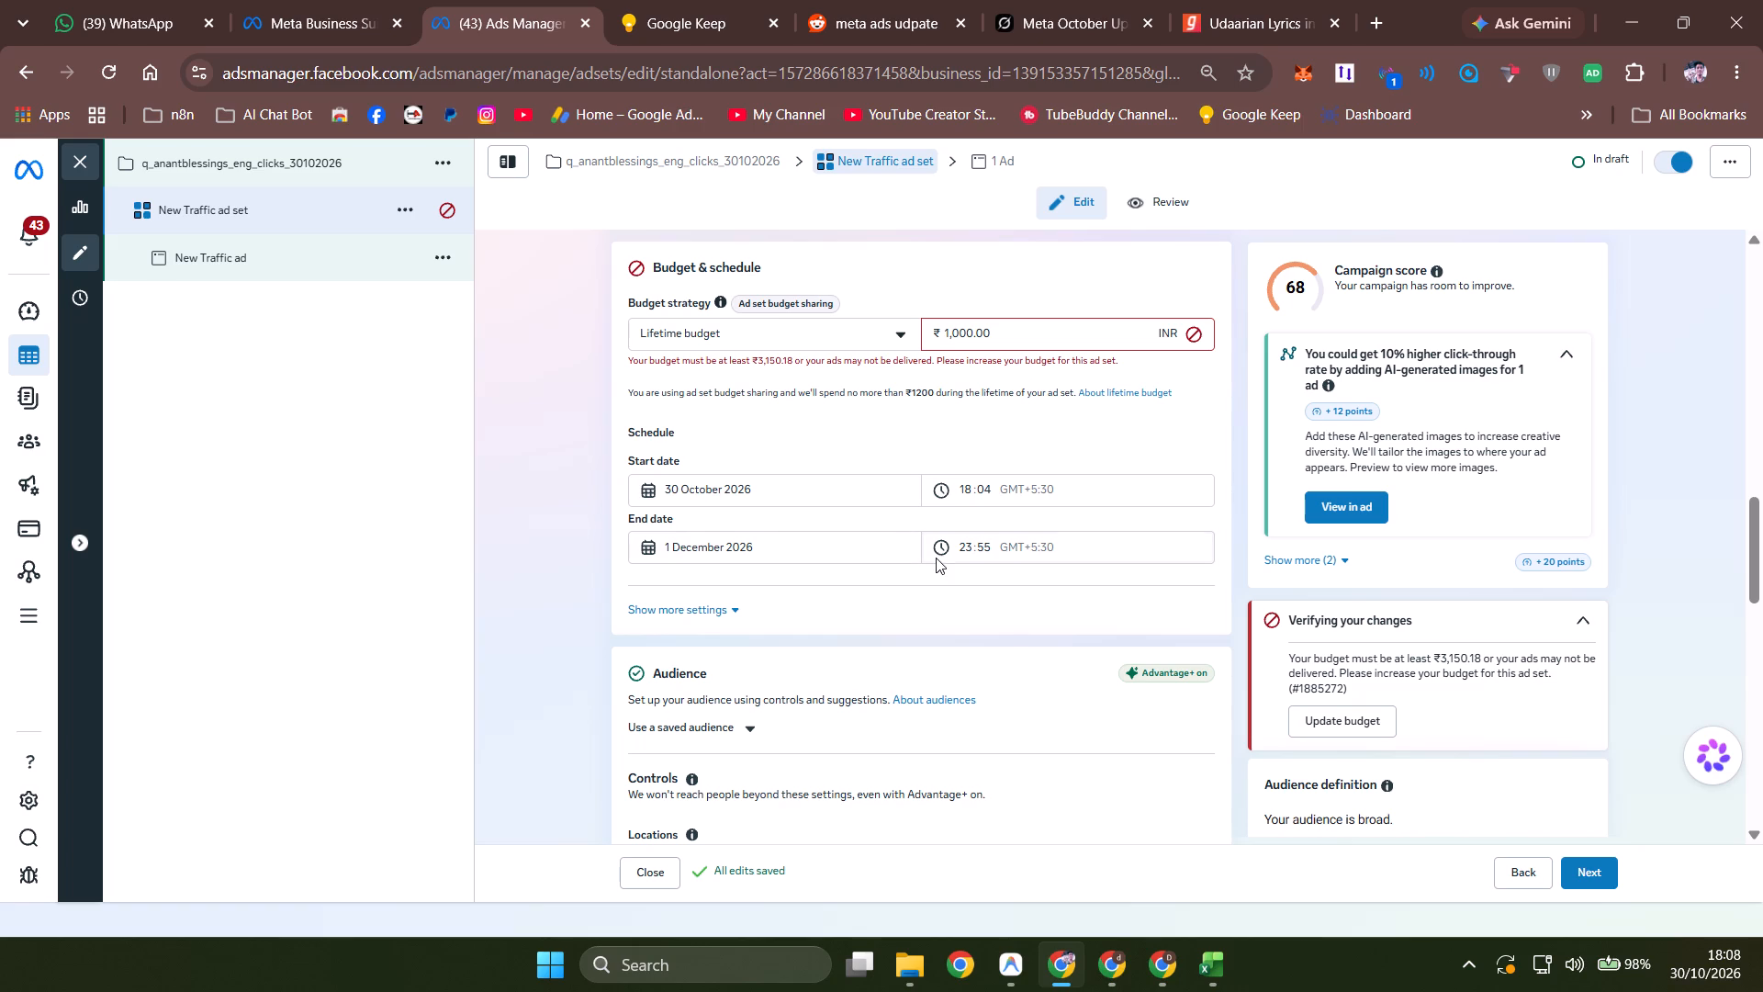
Change the ad set's end date to 2 November 2026.
{"action": "left_click", "coordinate": [830, 531]}
{"action": "left_click", "coordinate": [816, 540]}
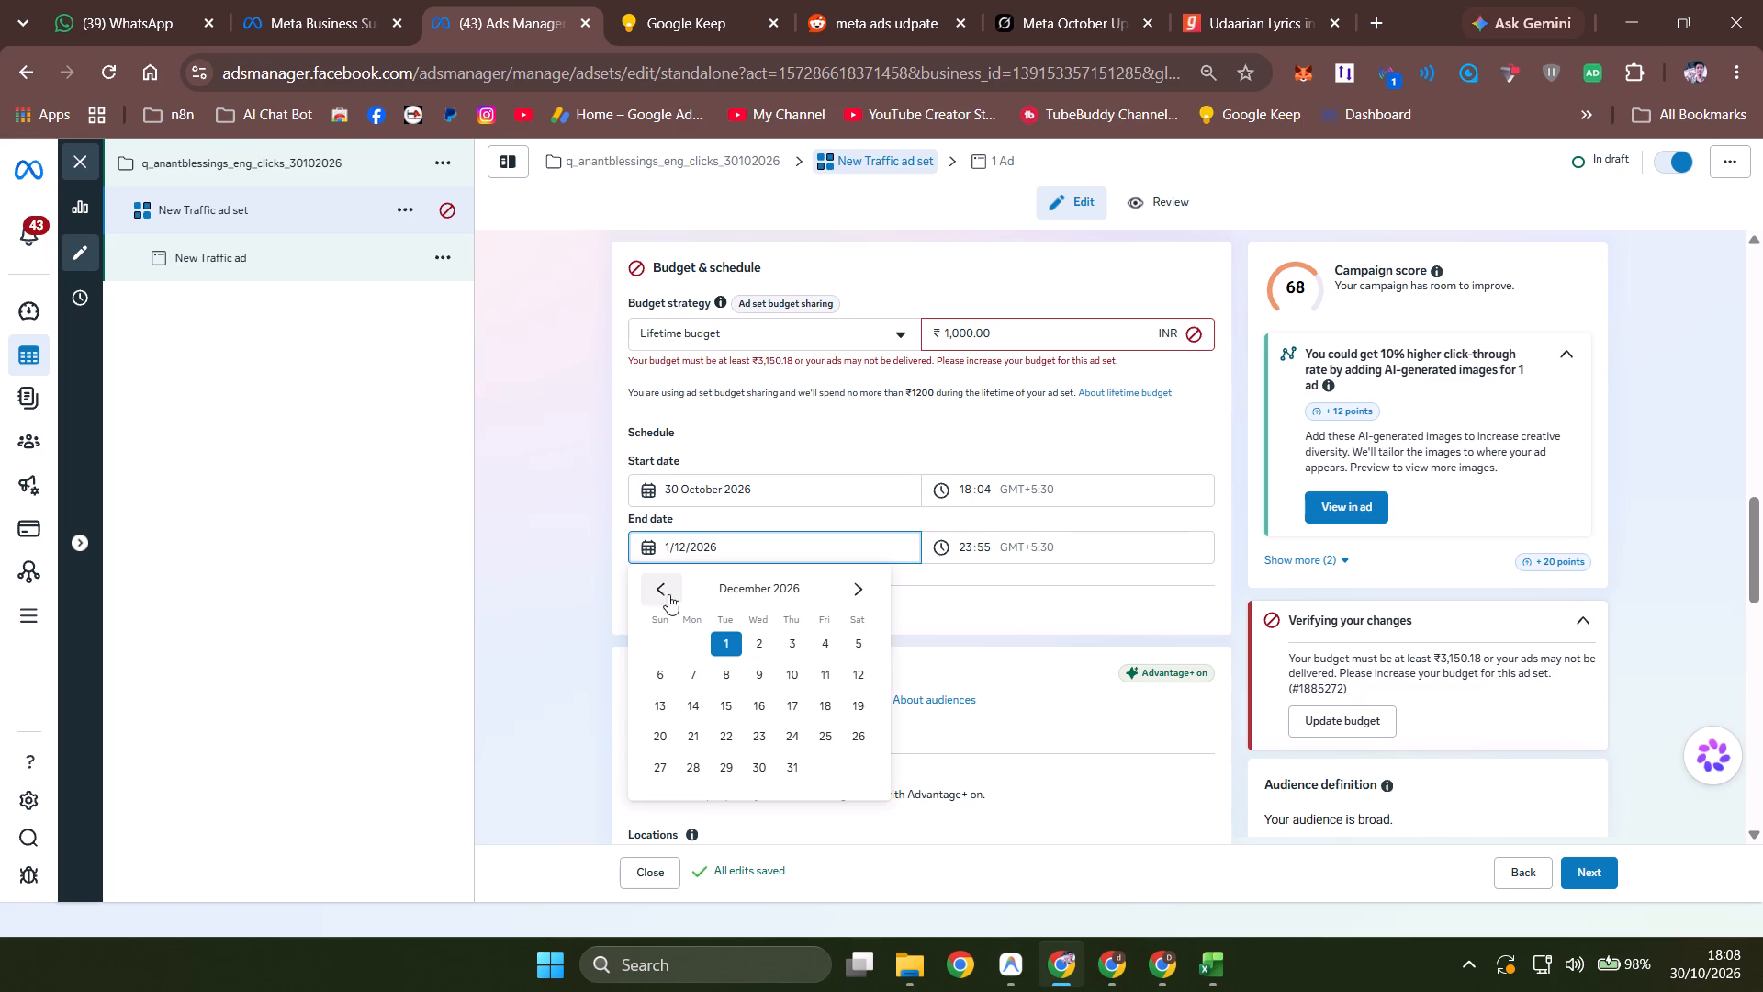
{"action": "left_click", "coordinate": [655, 589]}
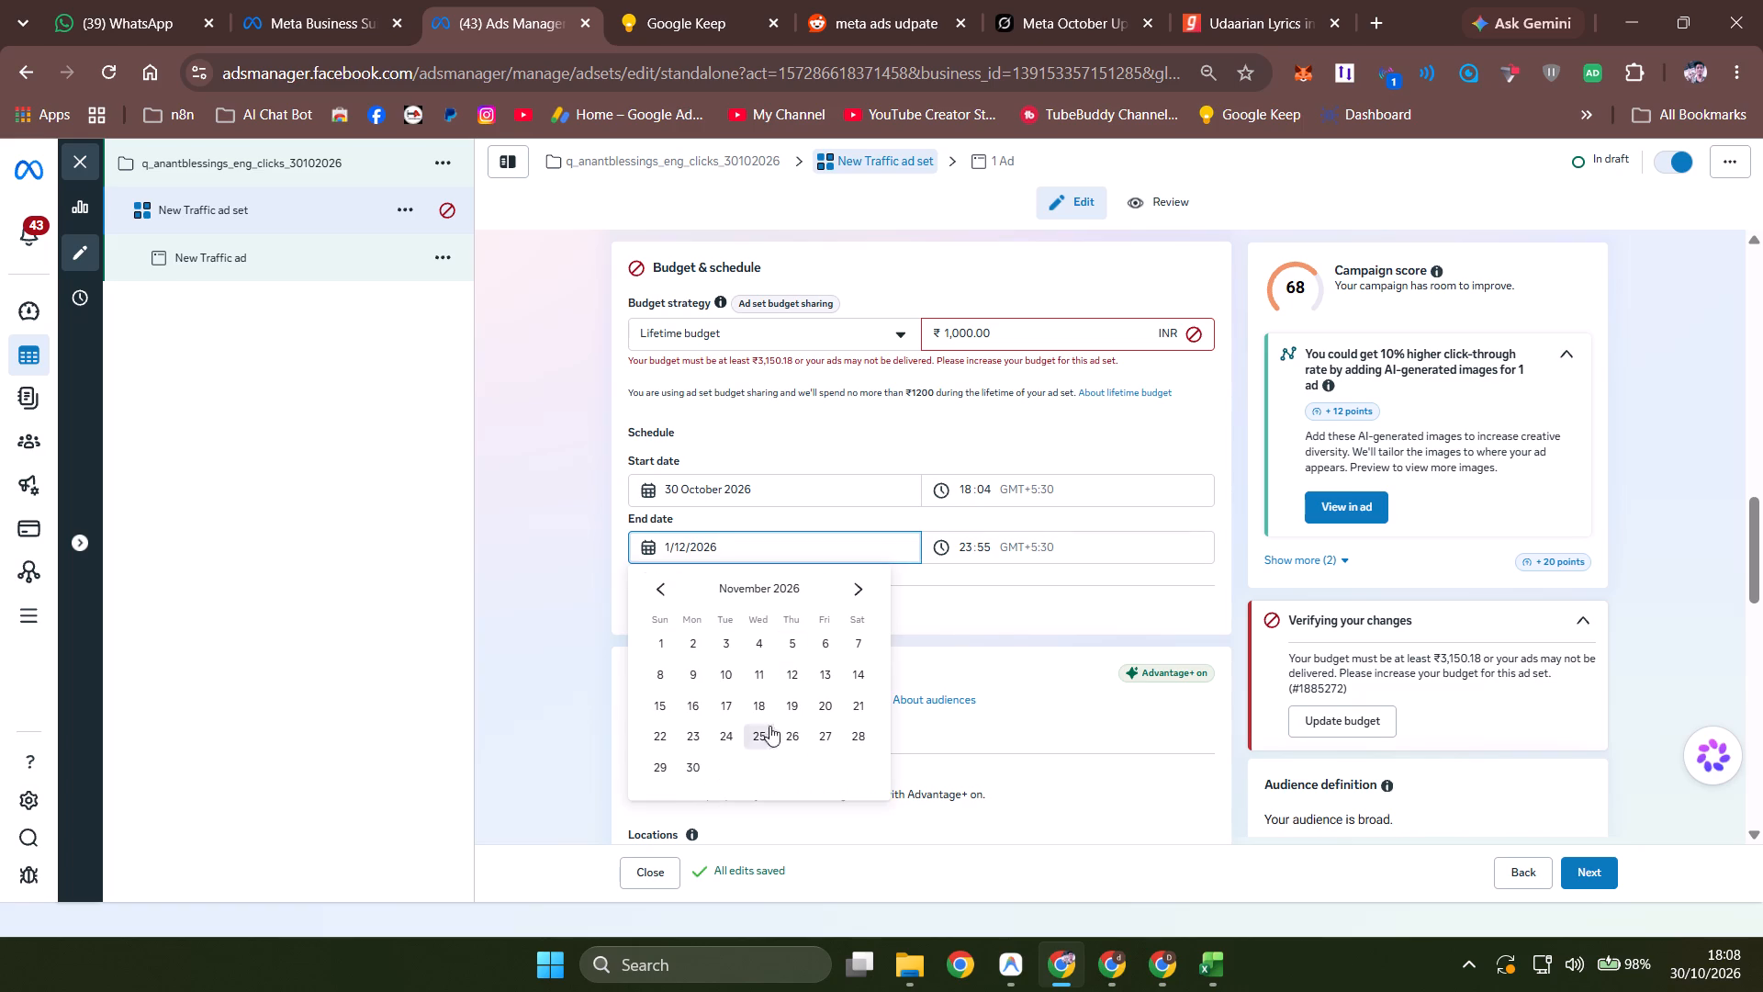
{"action": "left_click", "coordinate": [668, 585]}
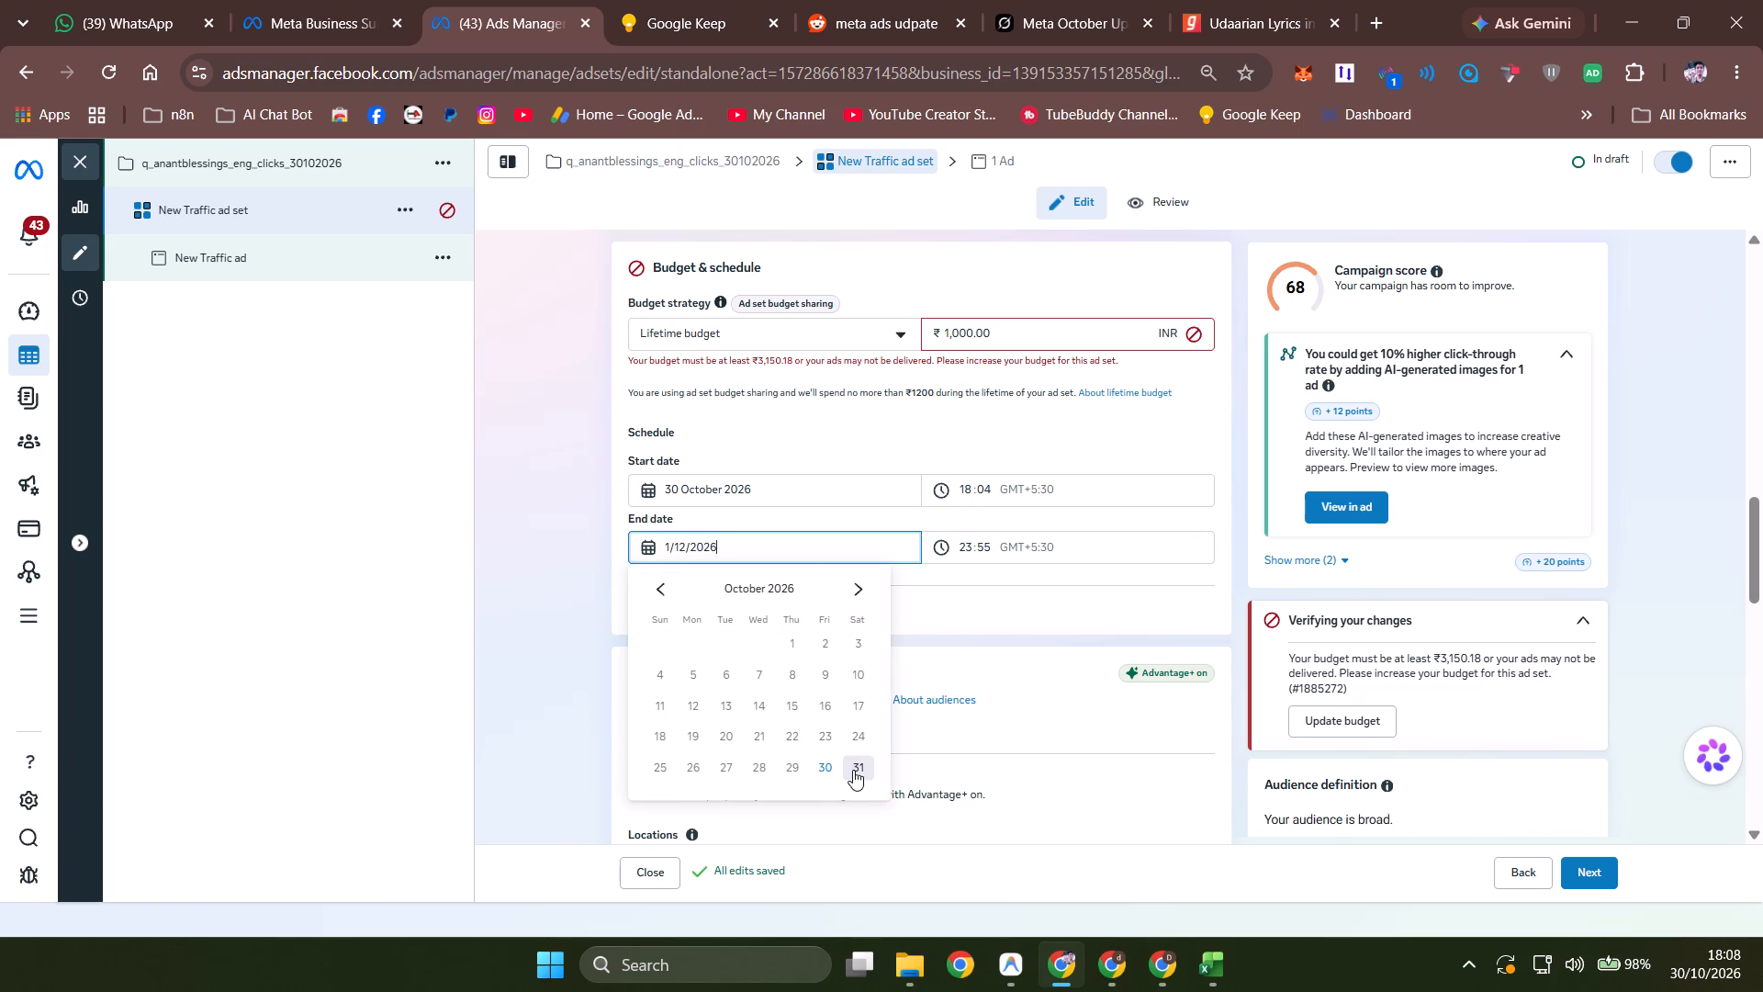
{"action": "left_click", "coordinate": [864, 591]}
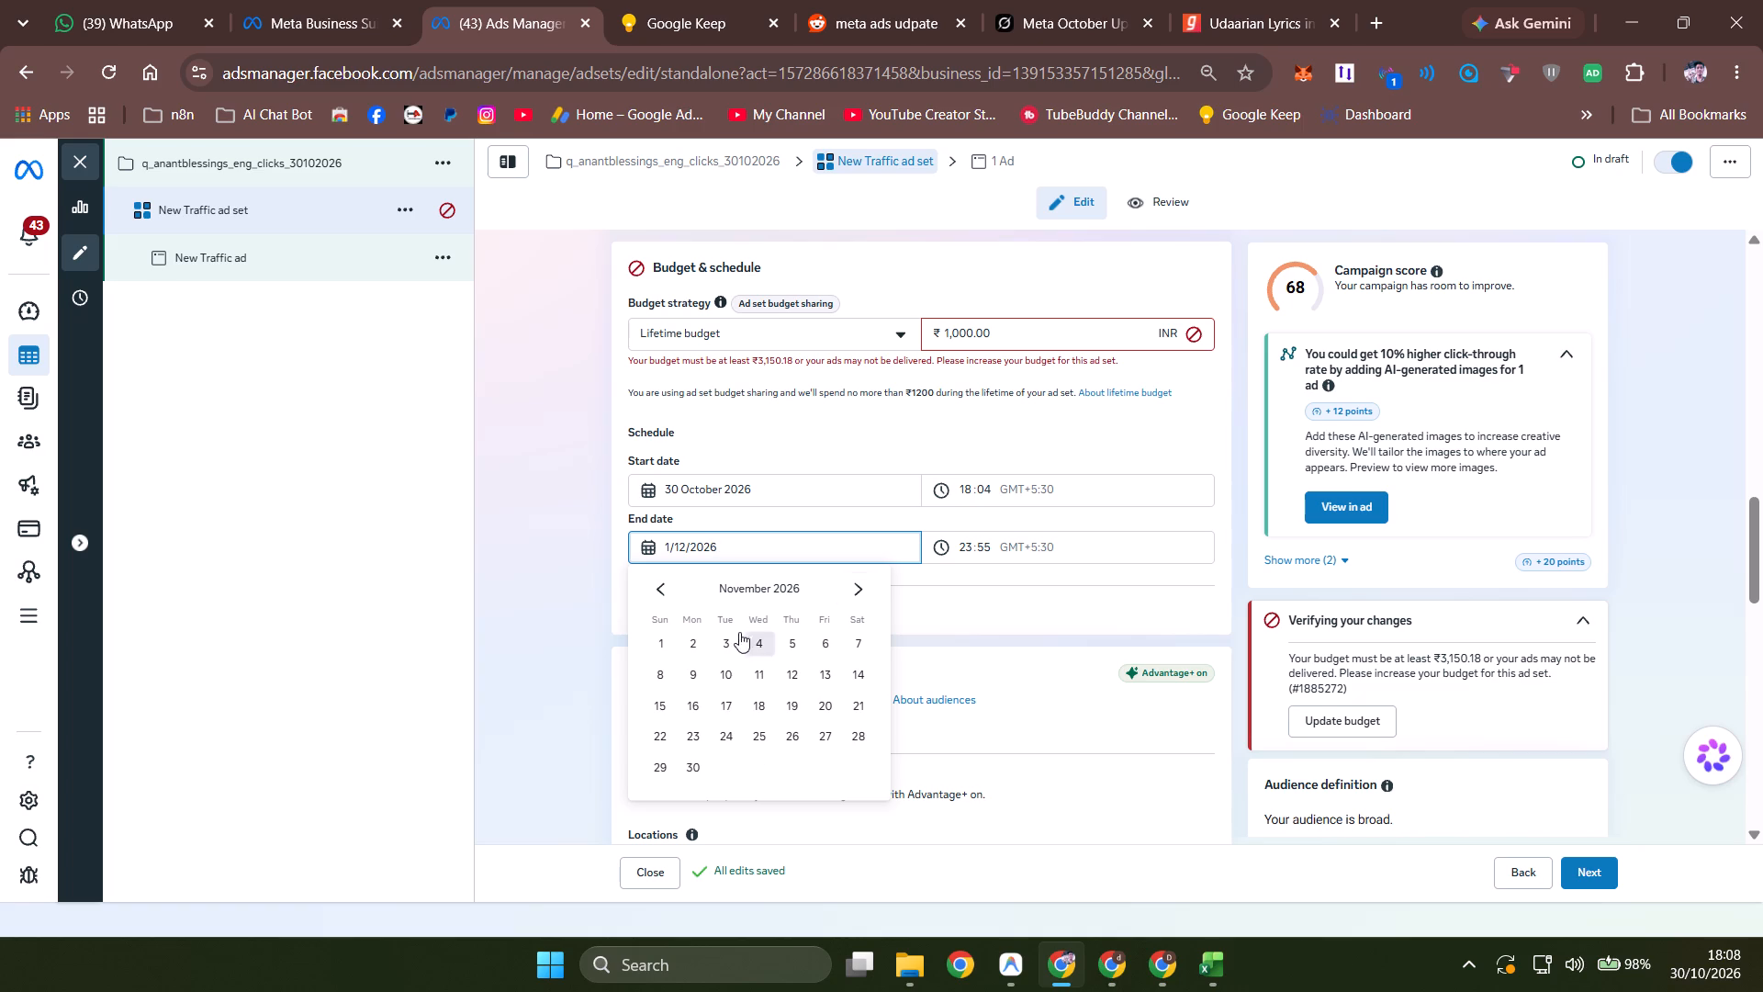
{"action": "left_click", "coordinate": [688, 634]}
{"action": "left_click", "coordinate": [781, 427]}
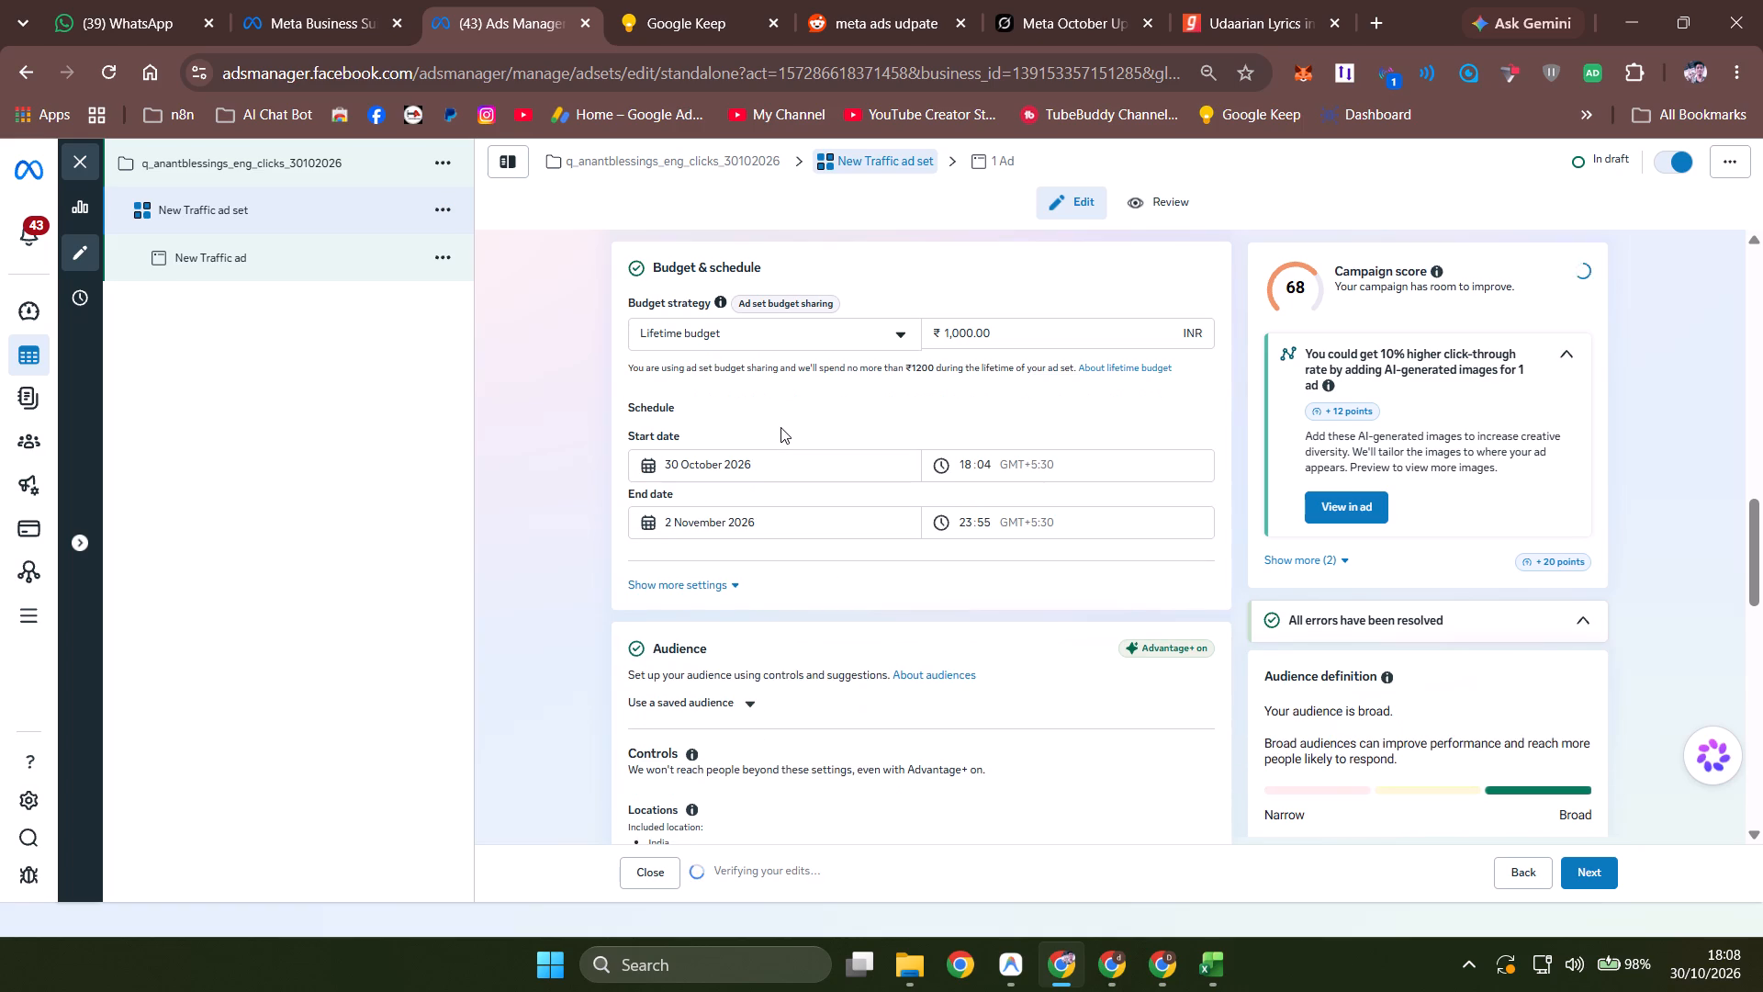
Go through the ad set's remaining audience and placement settings and proceed to the New Traffic ad.
{"action": "scroll", "coordinate": [838, 595], "scroll_direction": "down", "scroll_amount": 2}
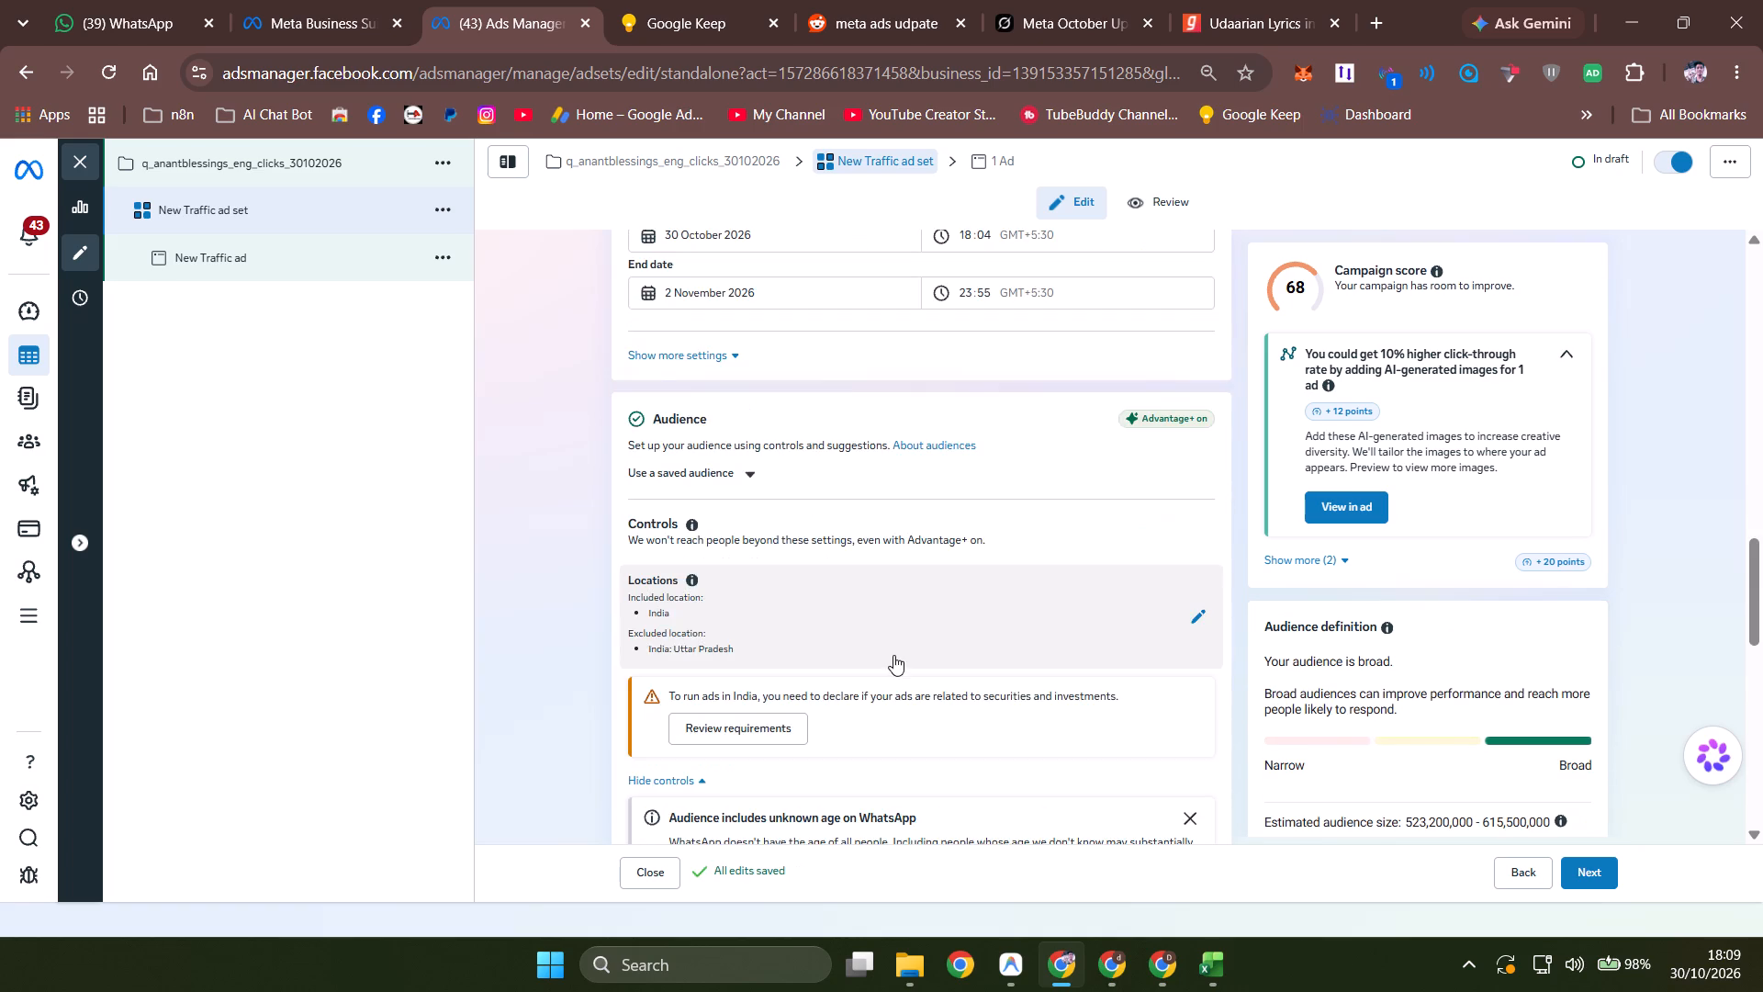
{"action": "scroll", "coordinate": [897, 644], "scroll_direction": "down", "scroll_amount": 13}
{"action": "scroll", "coordinate": [1045, 702], "scroll_direction": "down", "scroll_amount": 5}
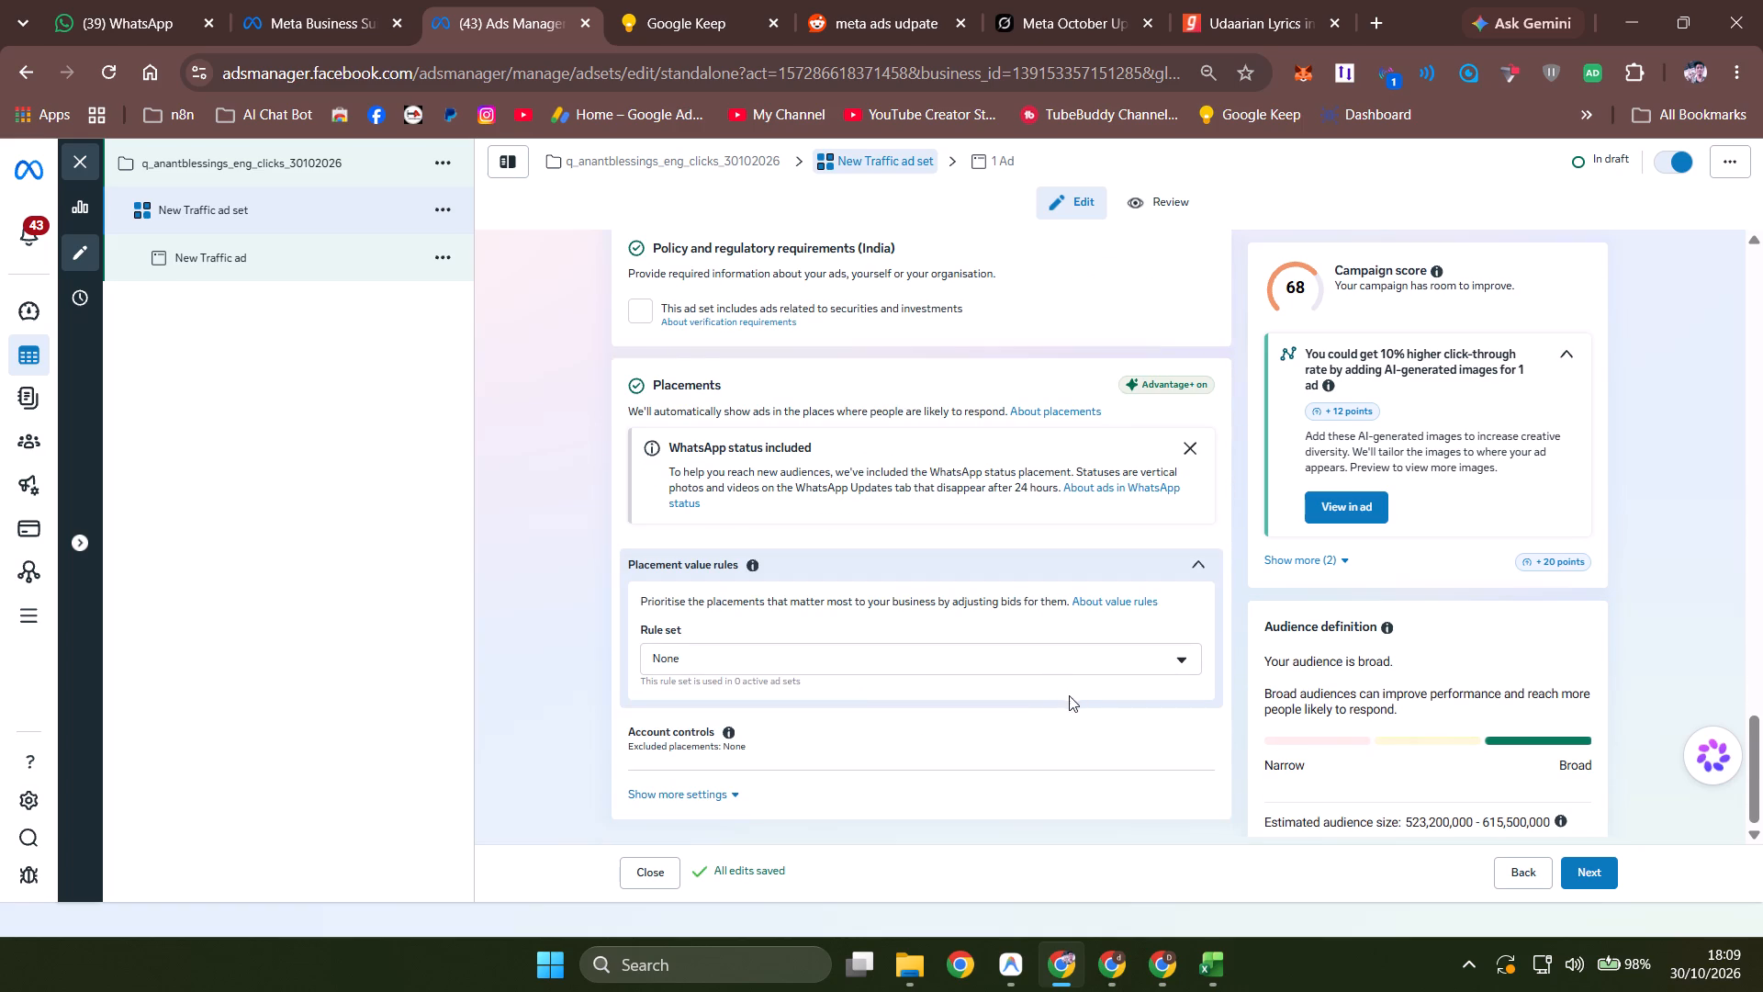
{"action": "left_click", "coordinate": [1577, 880]}
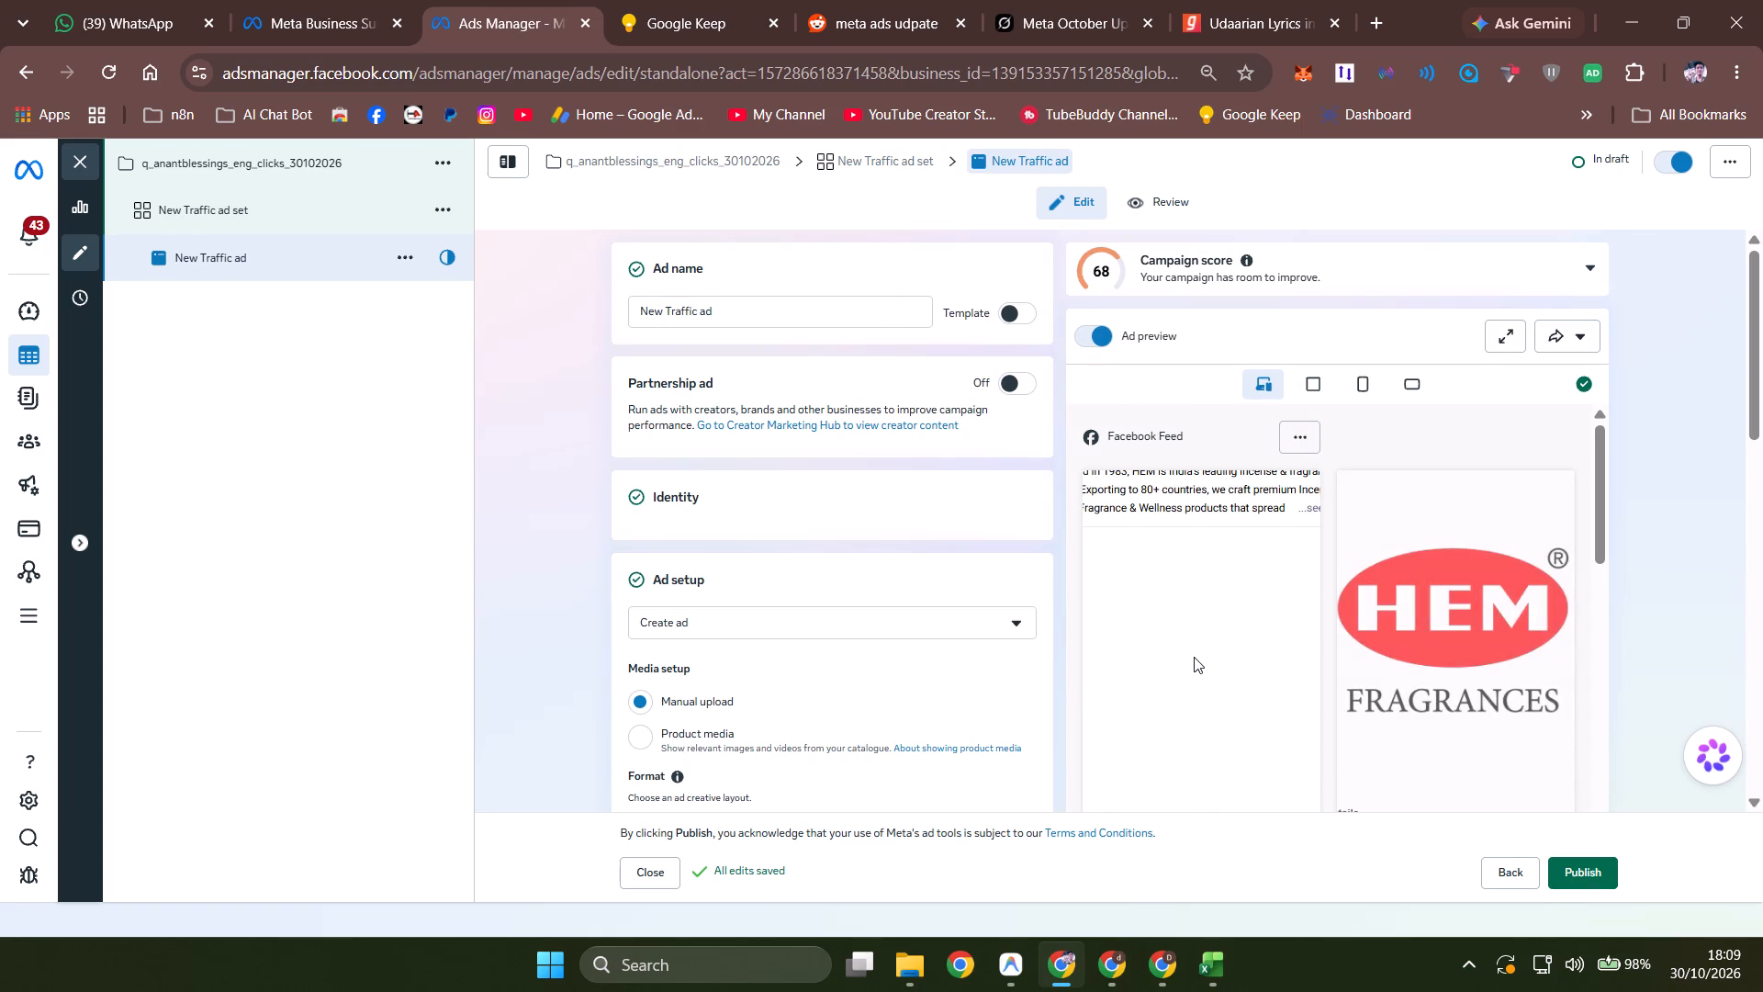
Set the website destination's browser add-on to None for the New Traffic ad.
{"action": "scroll", "coordinate": [858, 529], "scroll_direction": "down", "scroll_amount": 2}
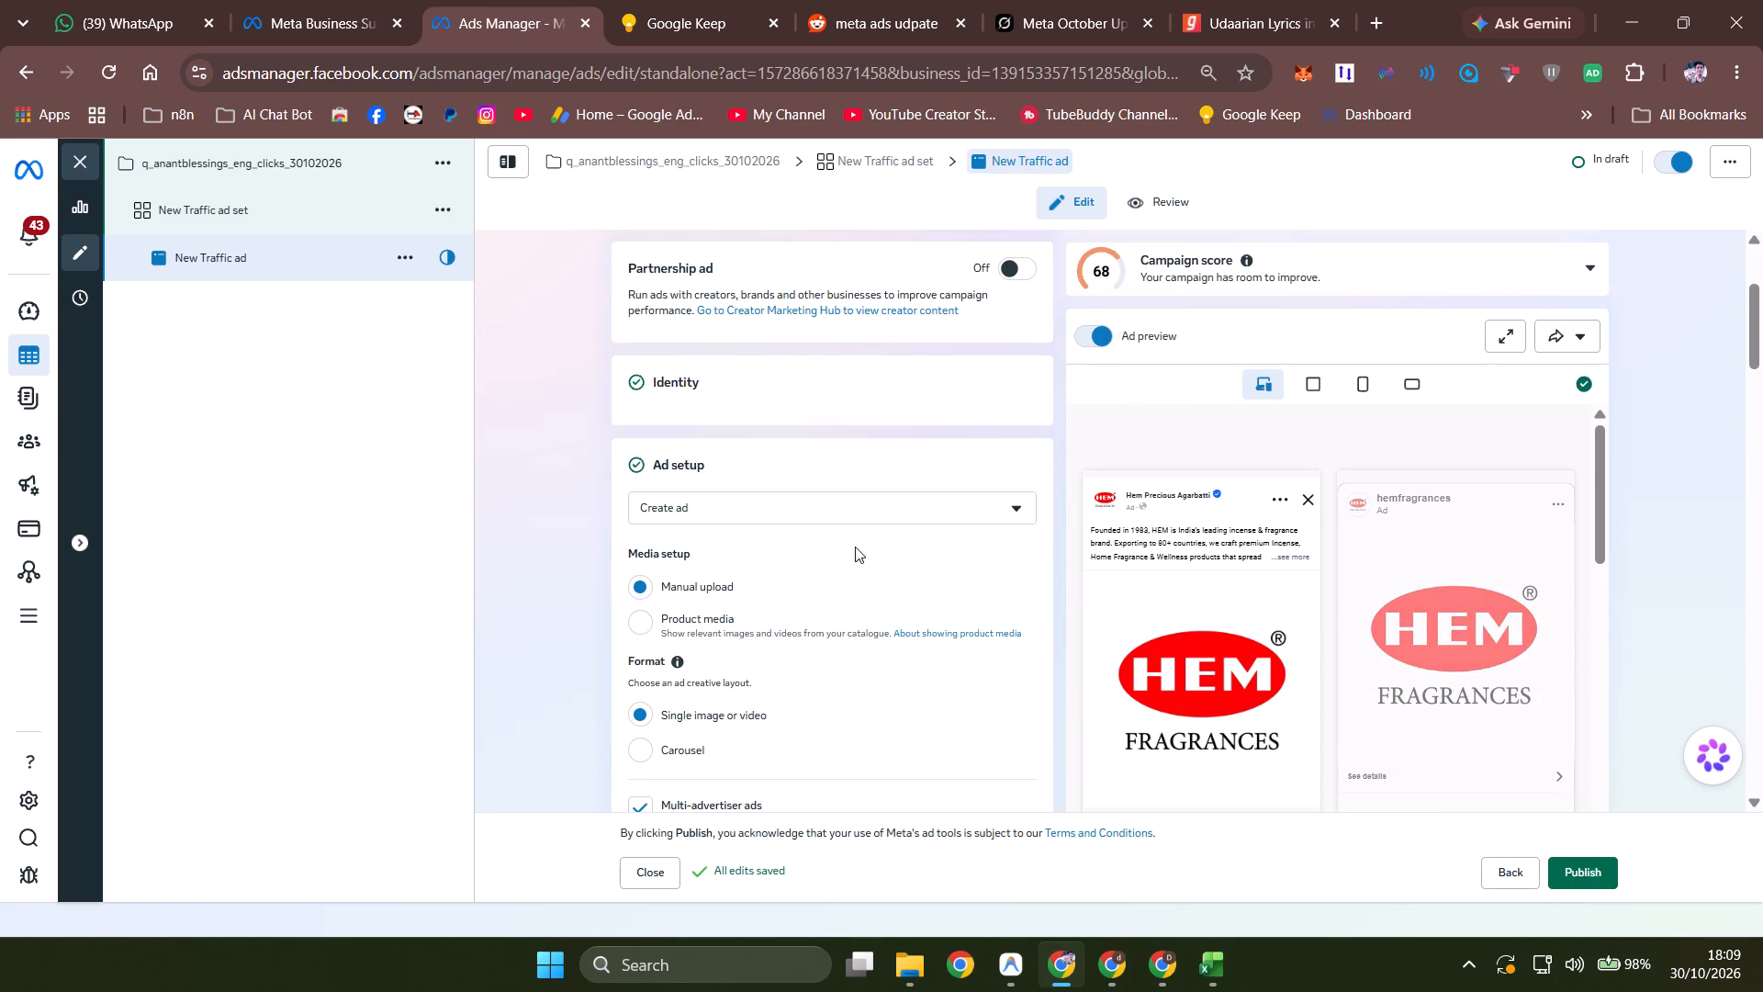
{"action": "scroll", "coordinate": [856, 606], "scroll_direction": "down", "scroll_amount": 2}
{"action": "scroll", "coordinate": [742, 365], "scroll_direction": "up", "scroll_amount": 3}
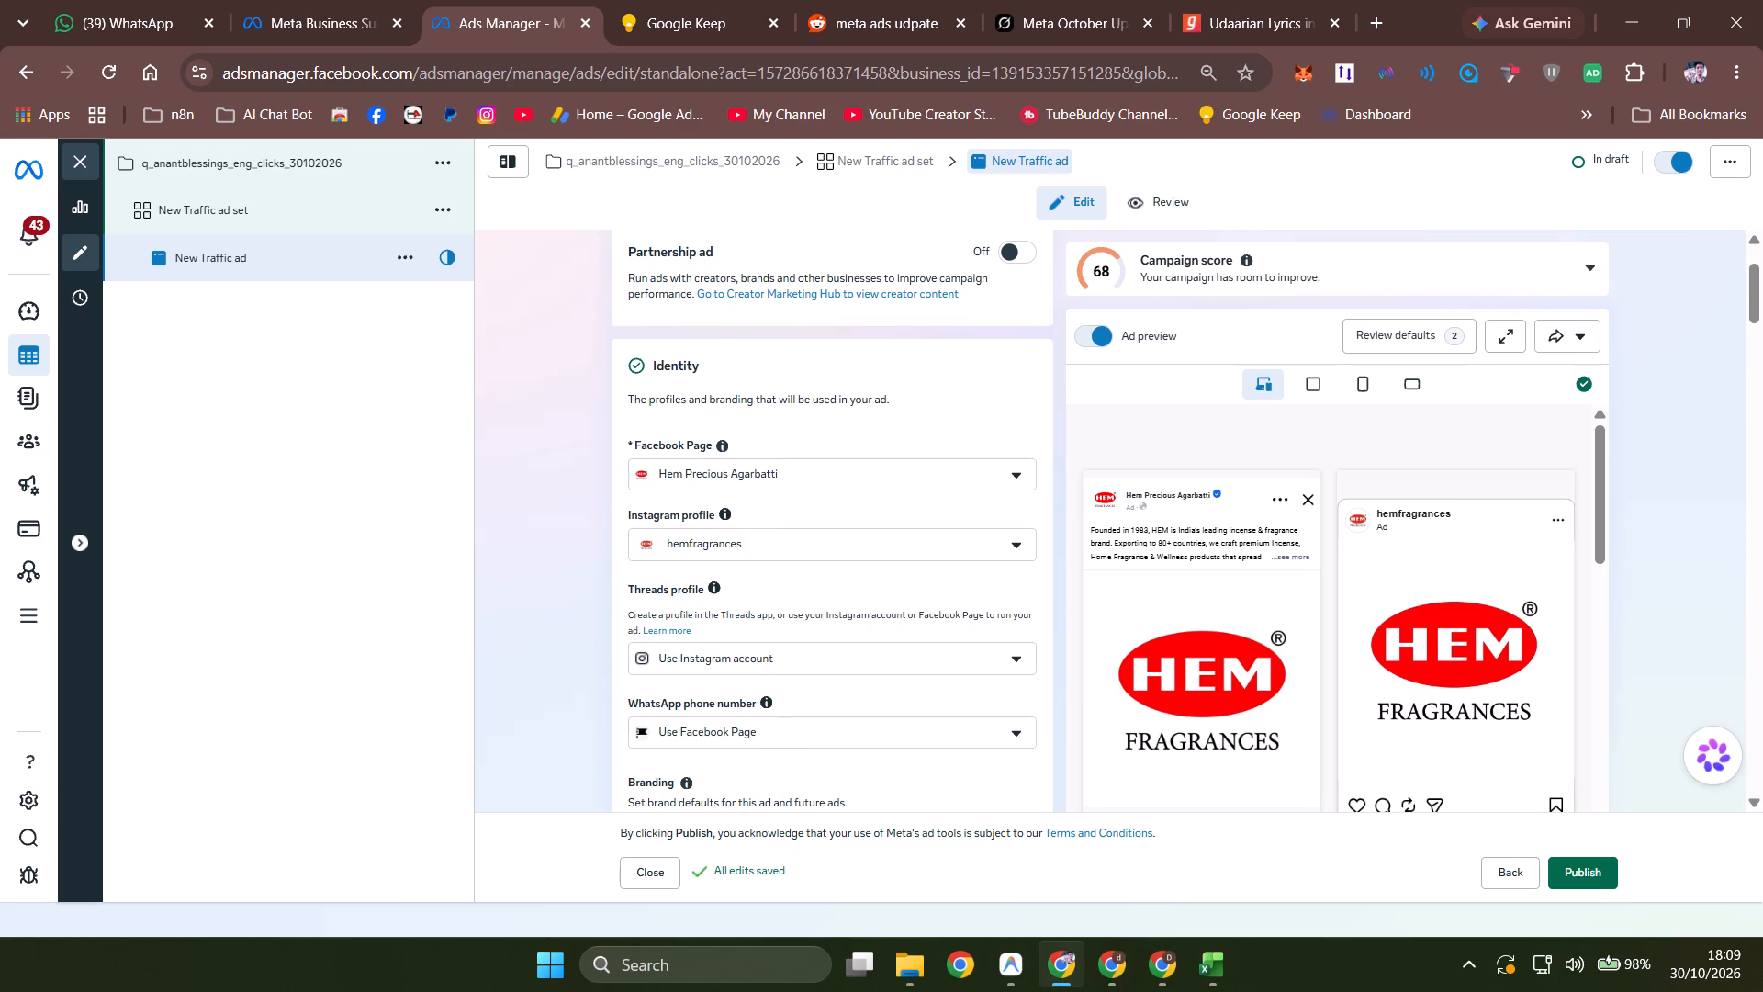
{"action": "scroll", "coordinate": [772, 502], "scroll_direction": "up", "scroll_amount": 2}
{"action": "scroll", "coordinate": [748, 478], "scroll_direction": "down", "scroll_amount": 2}
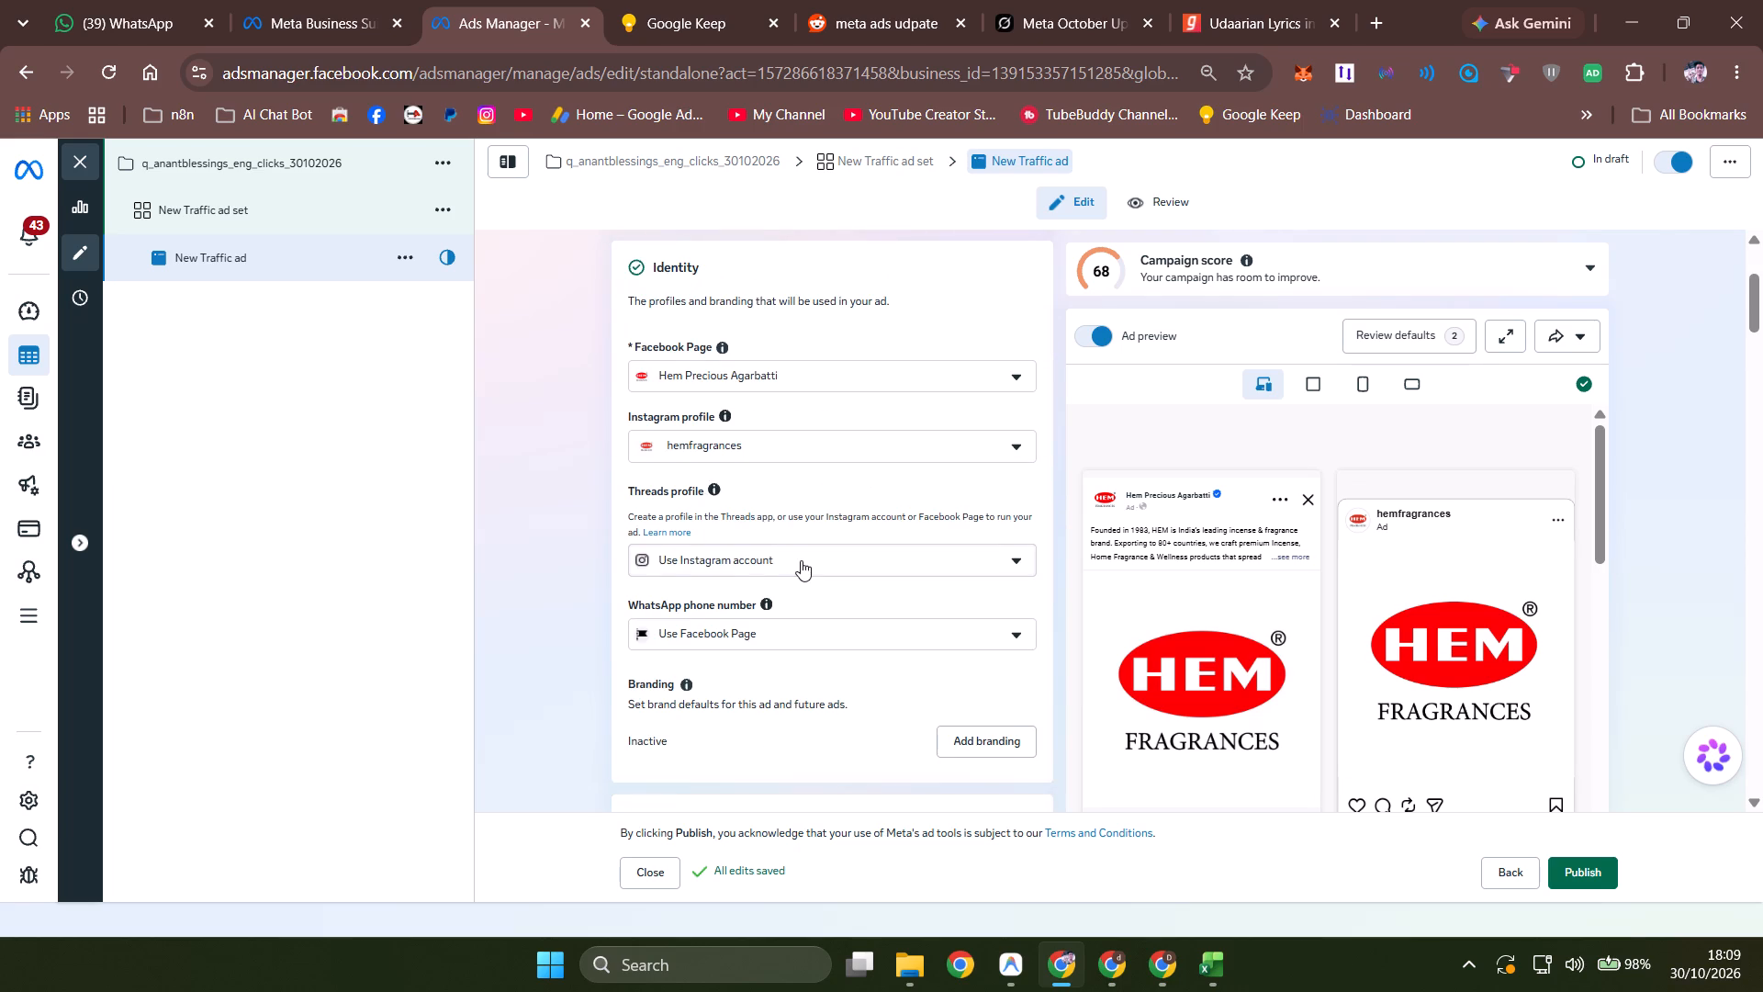
{"action": "scroll", "coordinate": [801, 561], "scroll_direction": "down", "scroll_amount": 2}
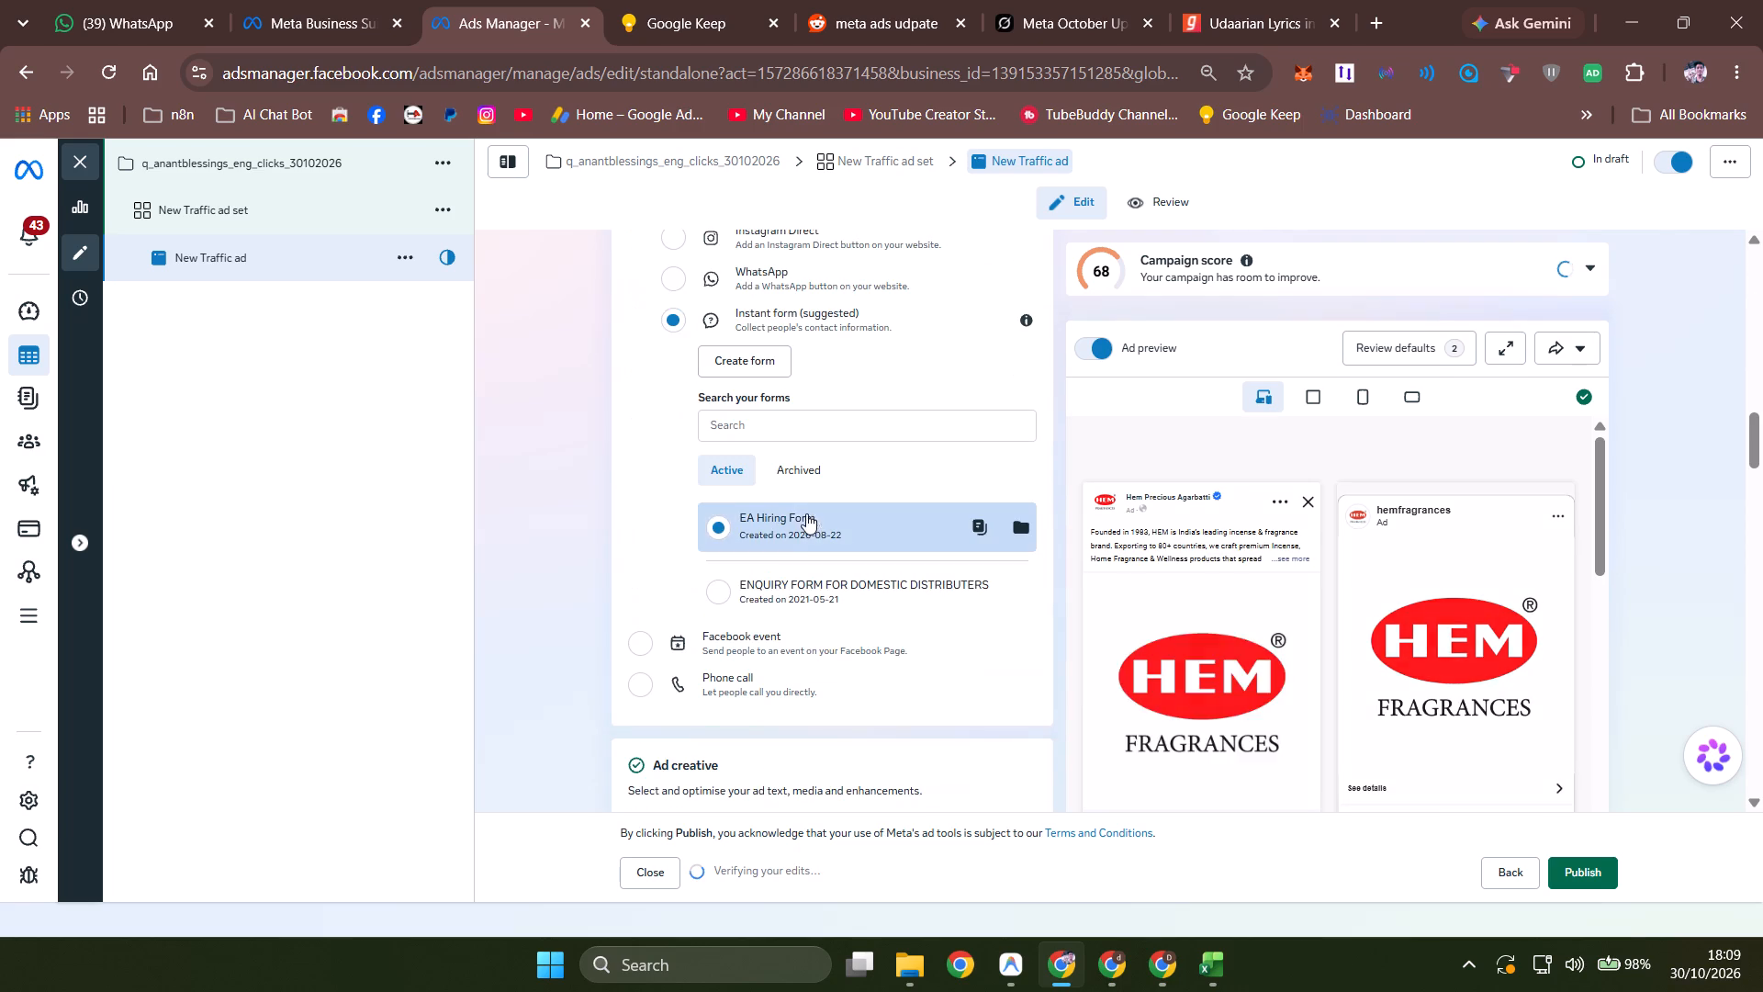
{"action": "scroll", "coordinate": [766, 452], "scroll_direction": "up", "scroll_amount": 2}
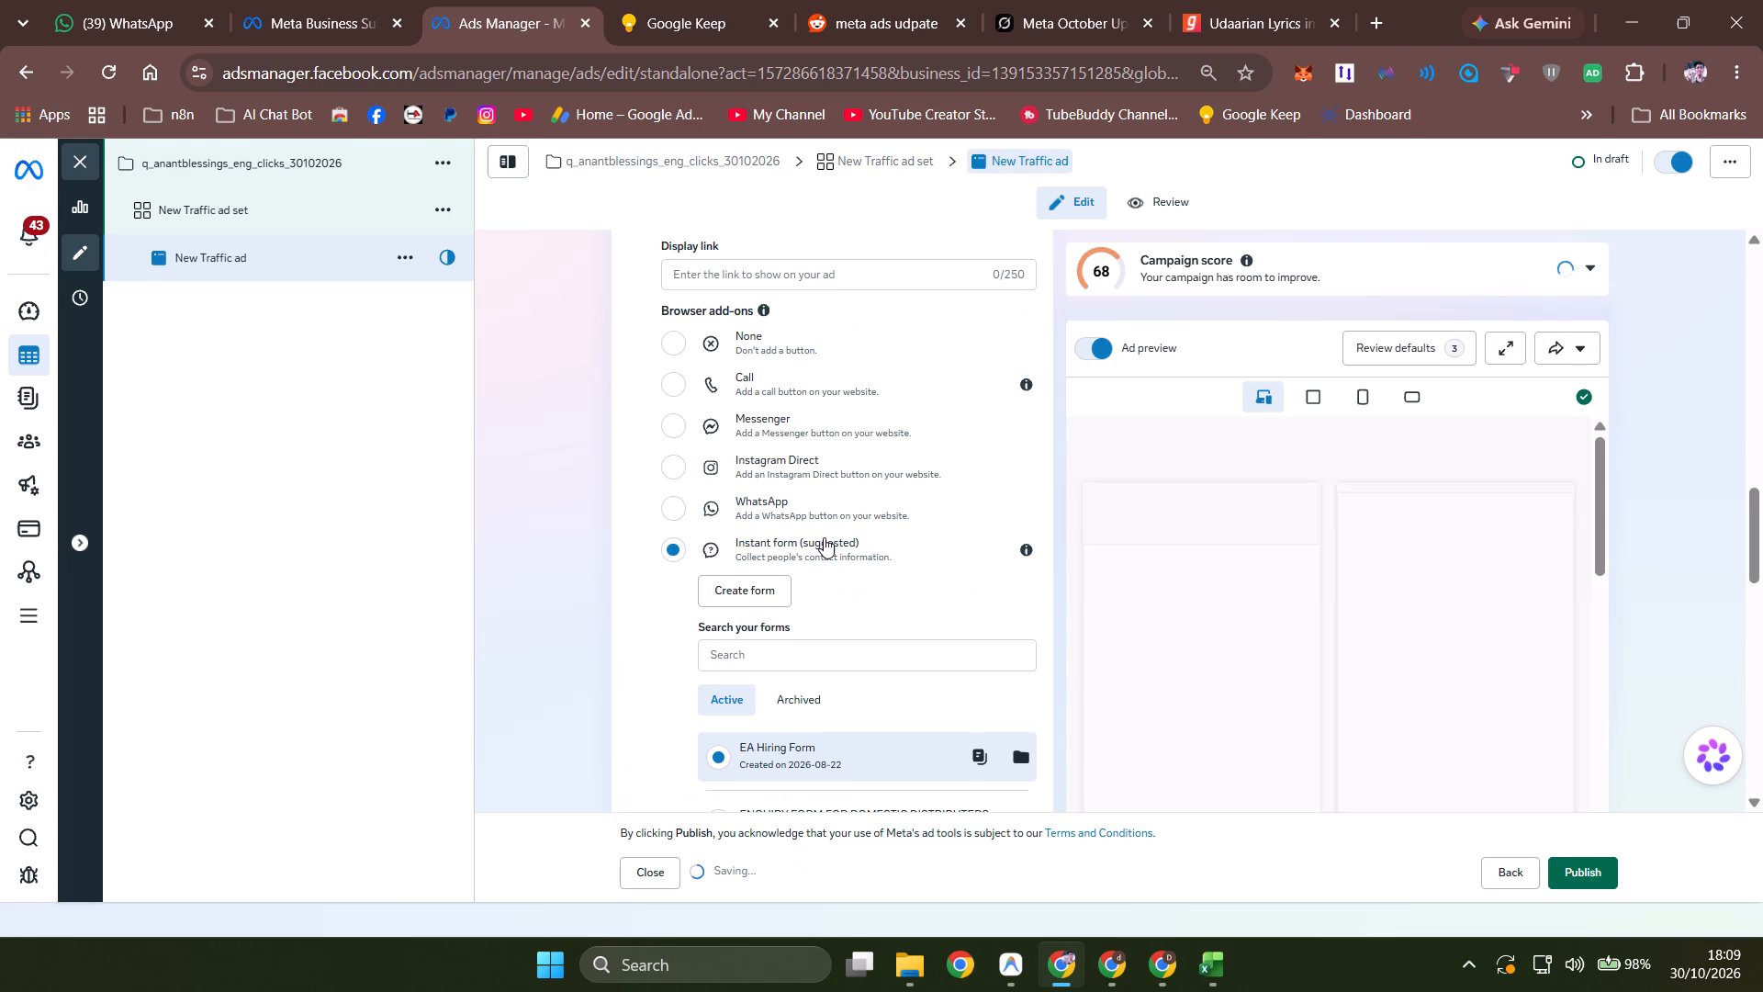
{"action": "scroll", "coordinate": [732, 363], "scroll_direction": "up", "scroll_amount": 1}
{"action": "left_click", "coordinate": [675, 452]}
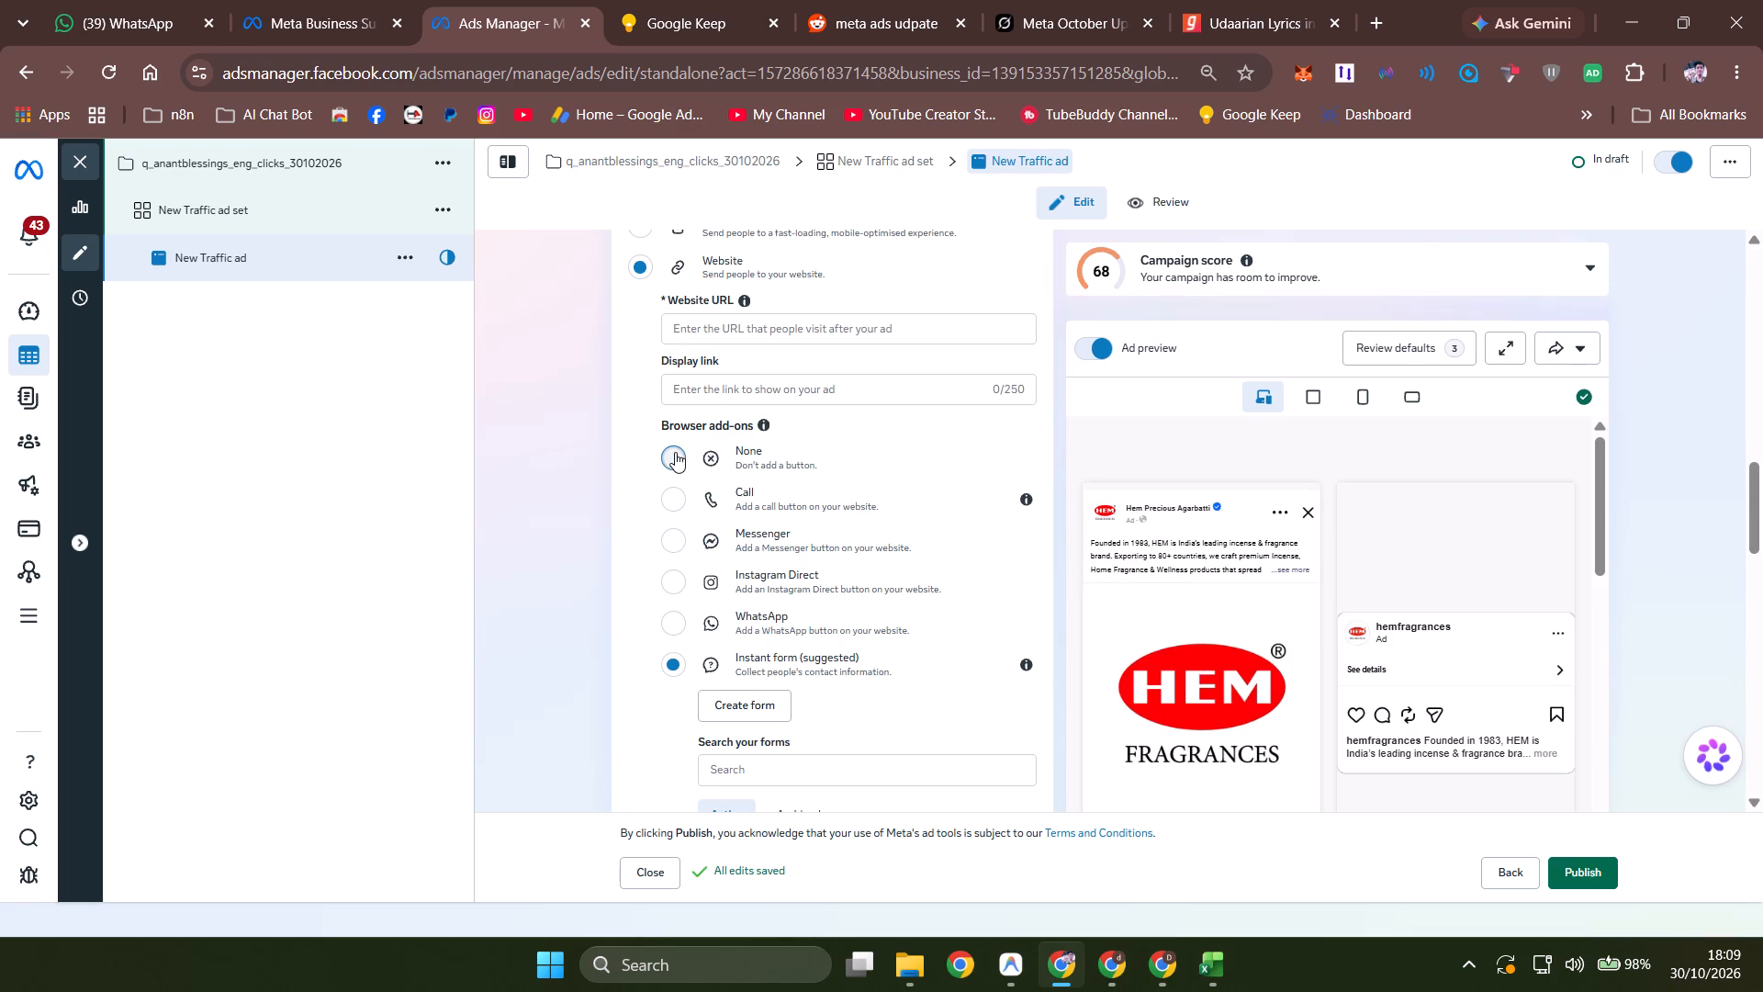
Open the choice of ad setup type in the ad's Ad setup section.
{"action": "scroll", "coordinate": [717, 449], "scroll_direction": "up", "scroll_amount": 4}
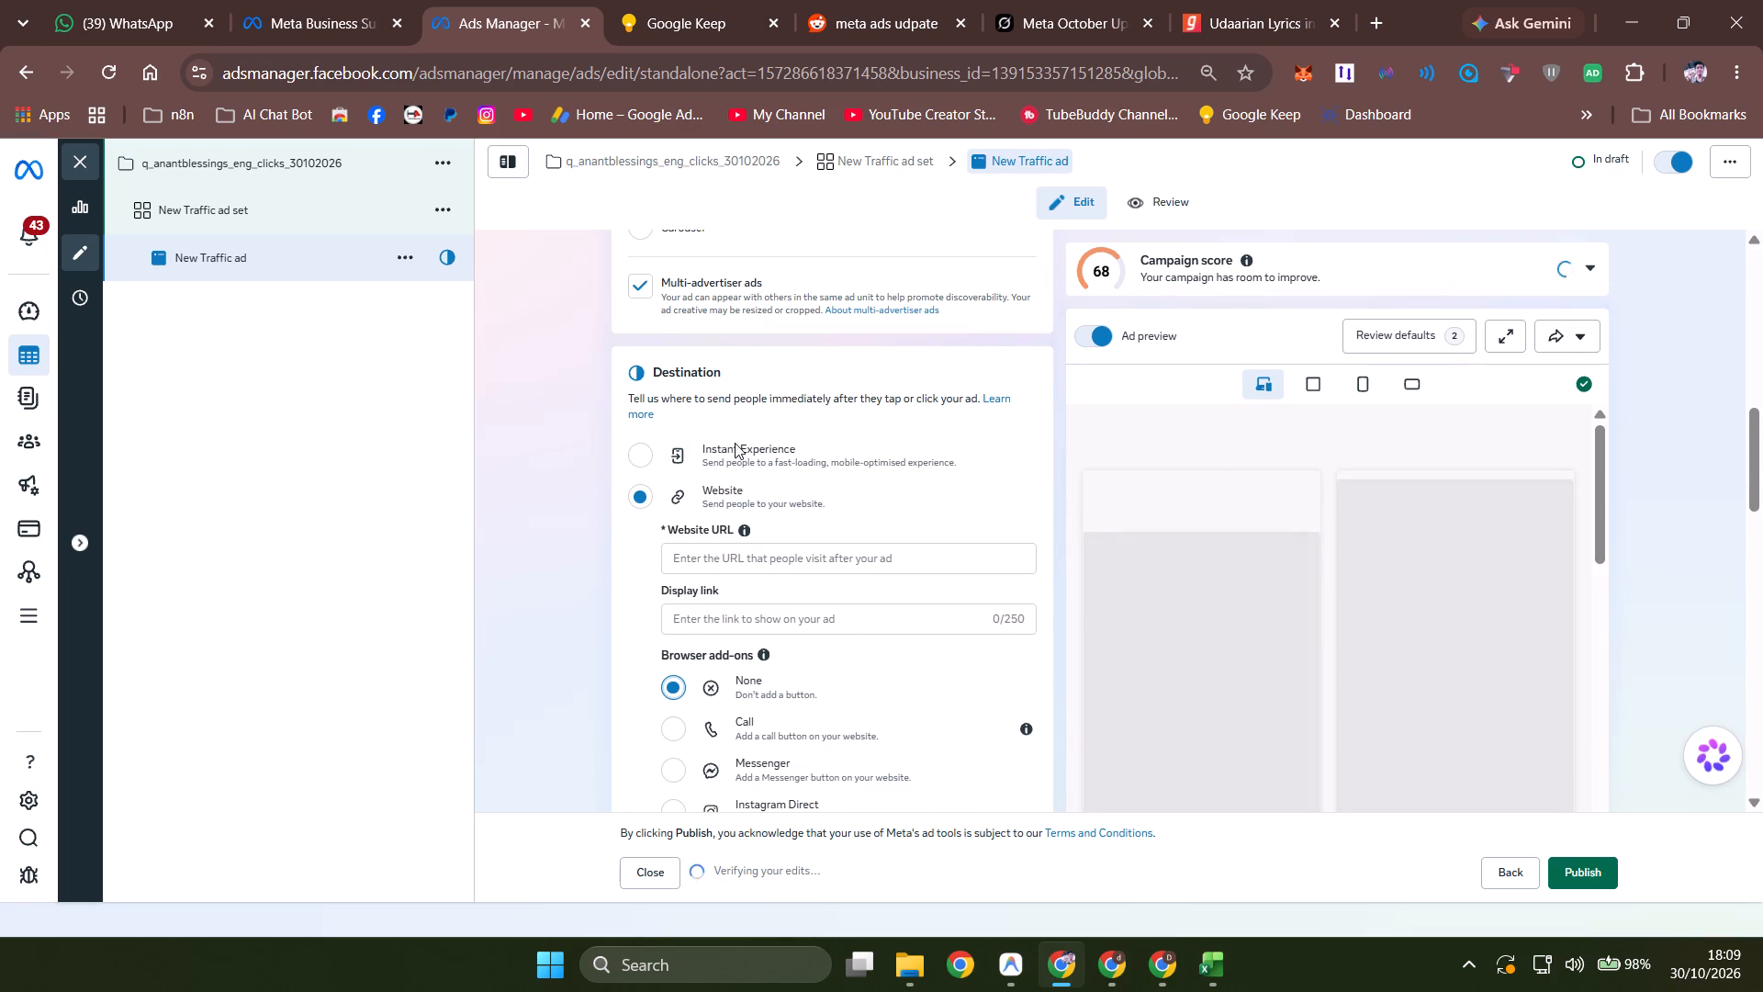
{"action": "scroll", "coordinate": [745, 490], "scroll_direction": "up", "scroll_amount": 2}
{"action": "left_click", "coordinate": [742, 451]}
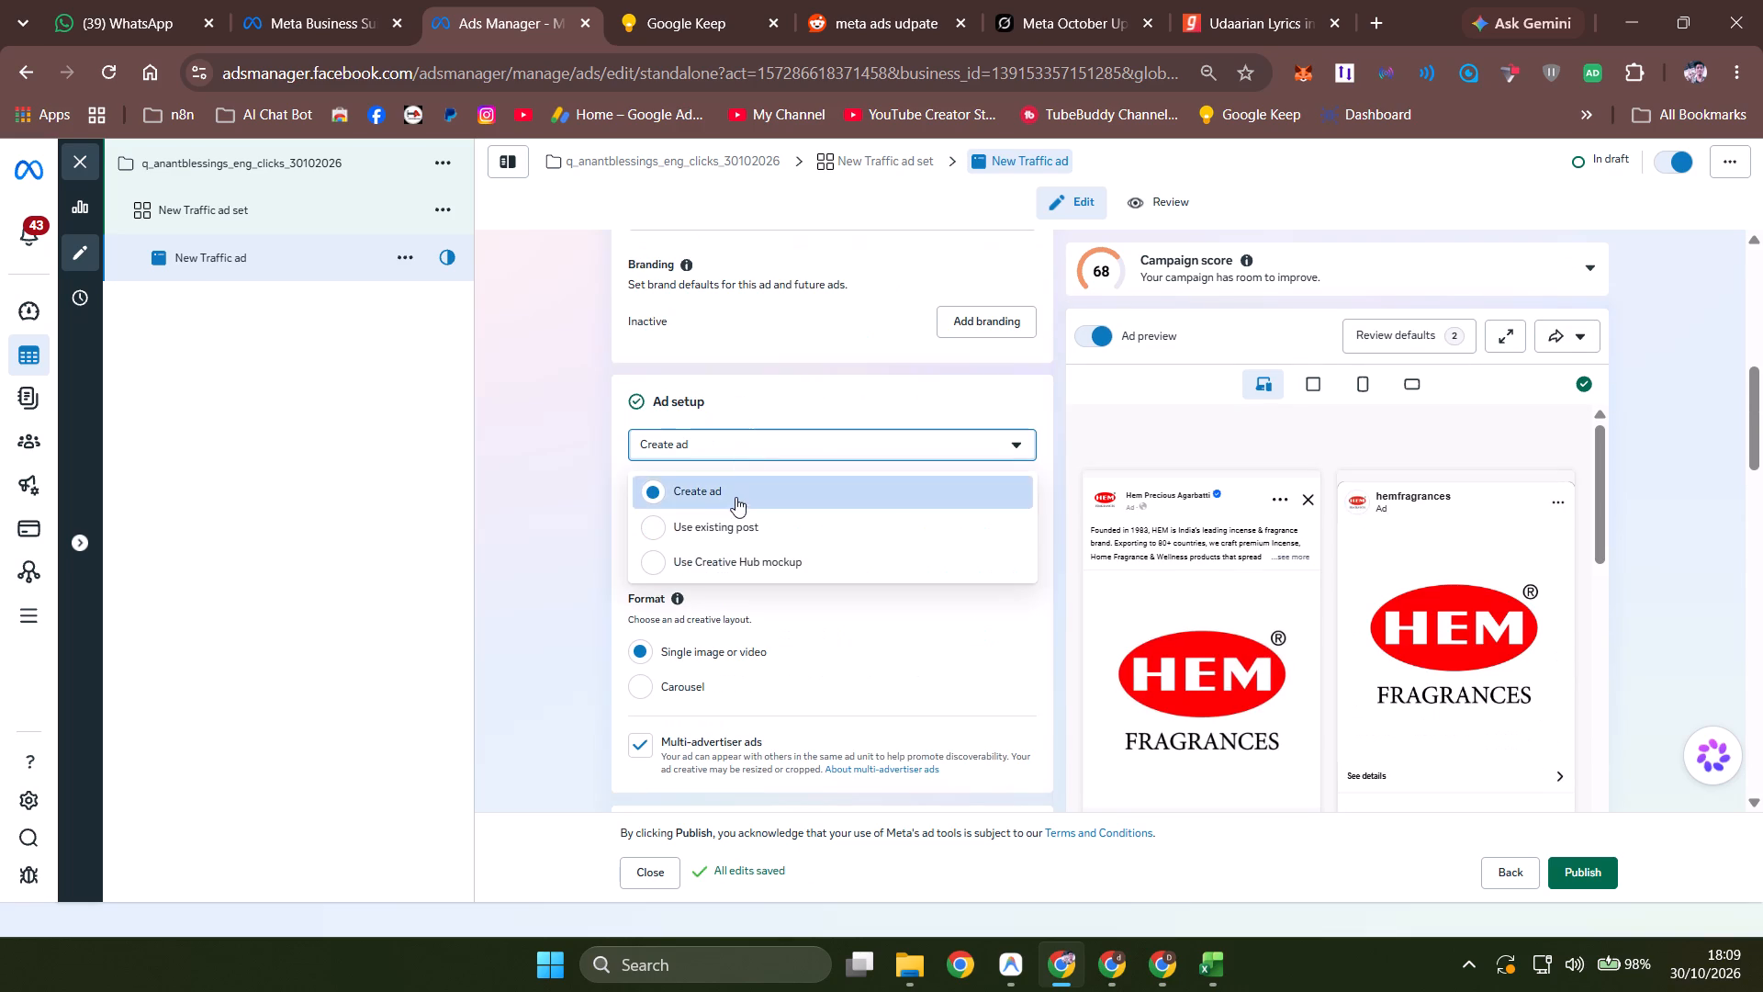
Set the ad setup to Use existing post and turn off Multi-advertiser ads for the New Traffic ad.
{"action": "left_click", "coordinate": [737, 528]}
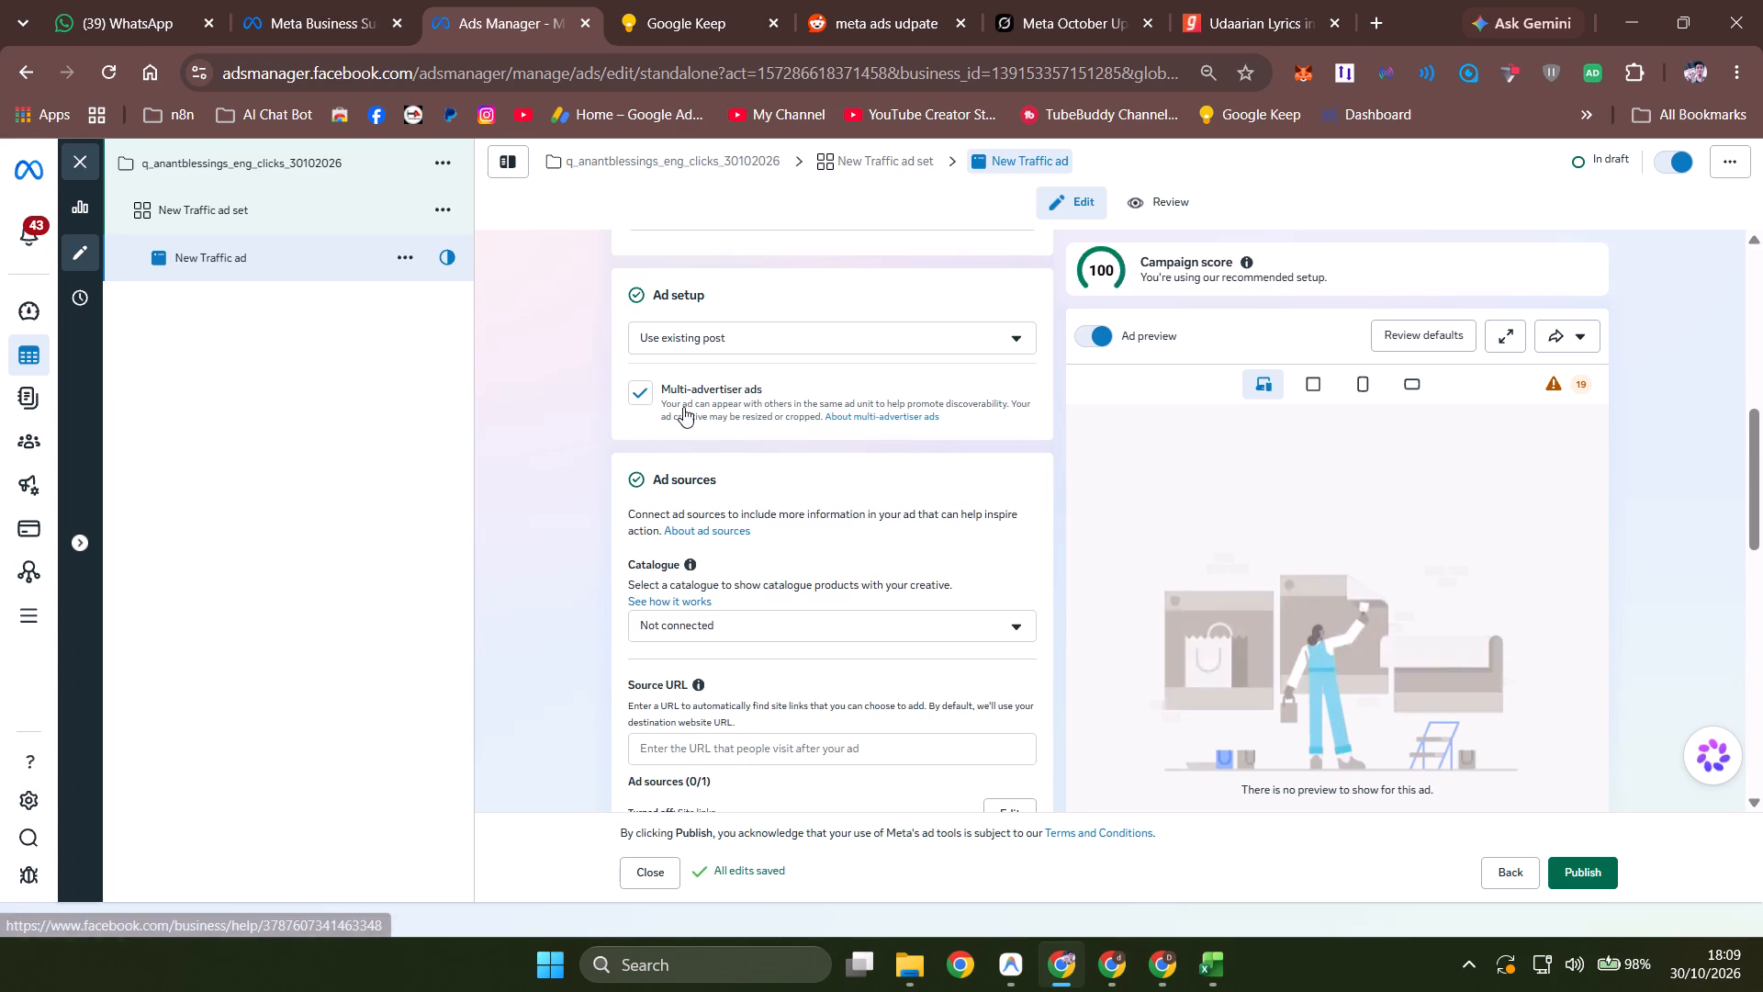
{"action": "left_click", "coordinate": [634, 376]}
{"action": "left_click", "coordinate": [643, 388]}
{"action": "scroll", "coordinate": [750, 457], "scroll_direction": "up", "scroll_amount": 1}
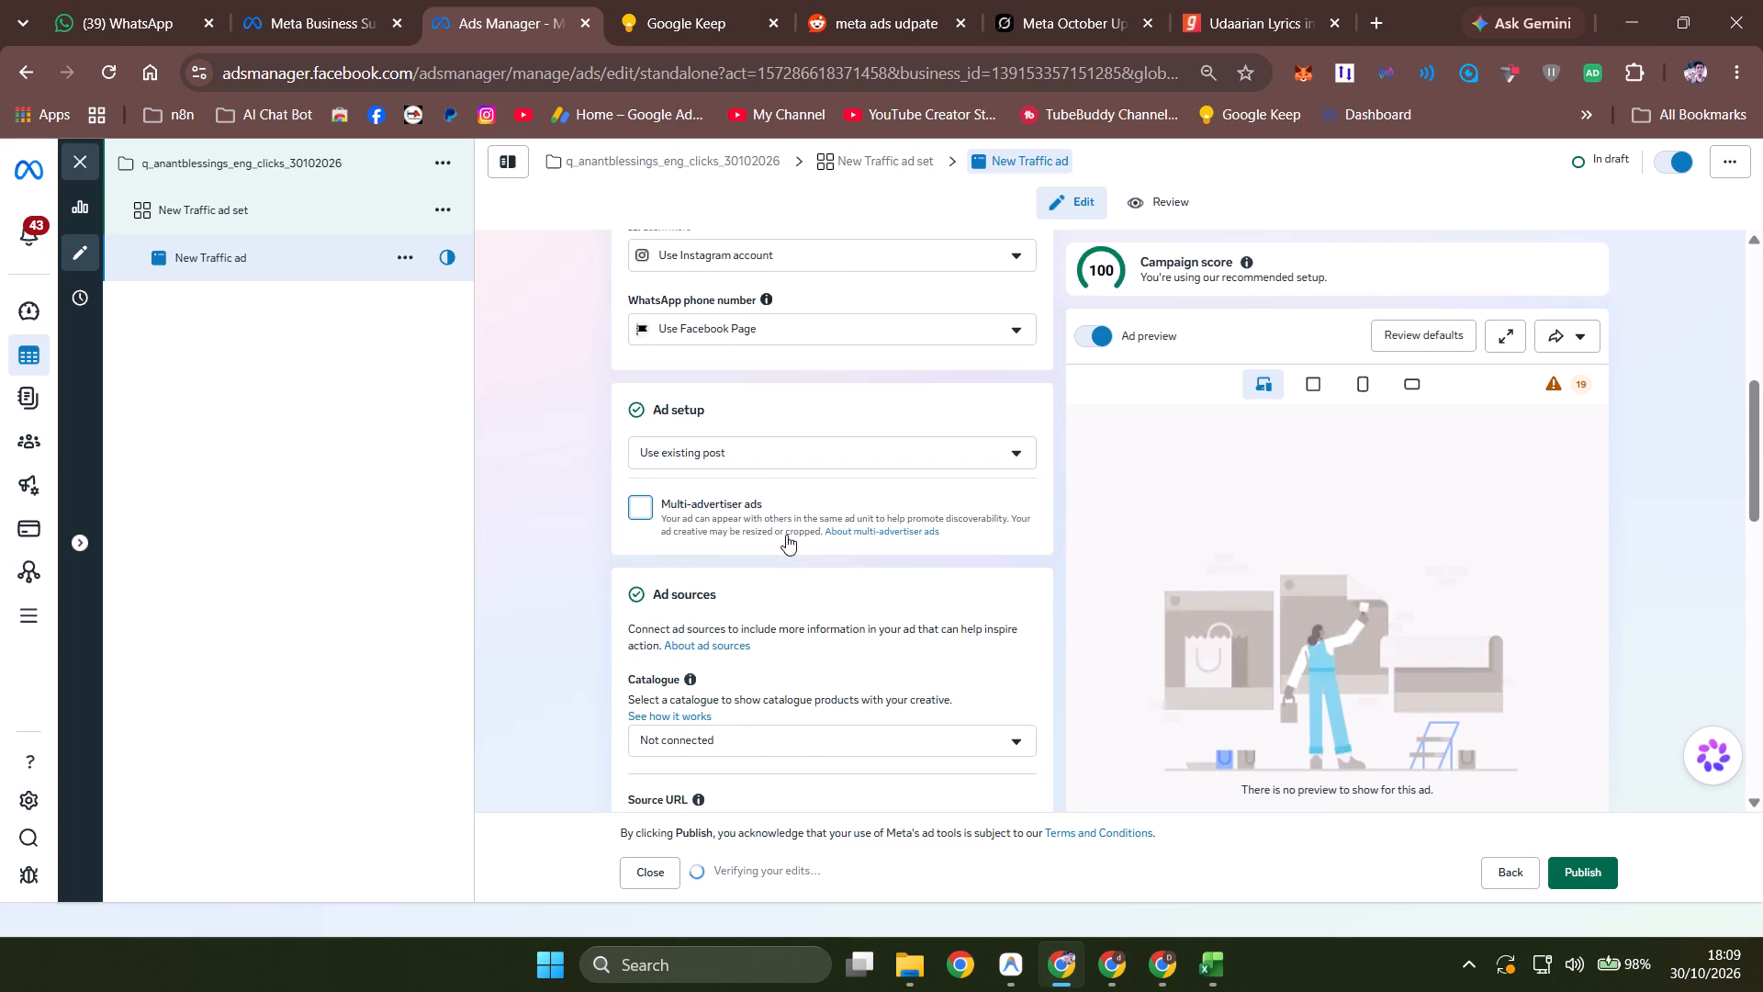
Select the Instagram reel from 29 Oct 2026 starting "Visiting friends or family this Diwali?" as the ad creative's post.
{"action": "scroll", "coordinate": [792, 536], "scroll_direction": "down", "scroll_amount": 2}
{"action": "scroll", "coordinate": [778, 609], "scroll_direction": "down", "scroll_amount": 4}
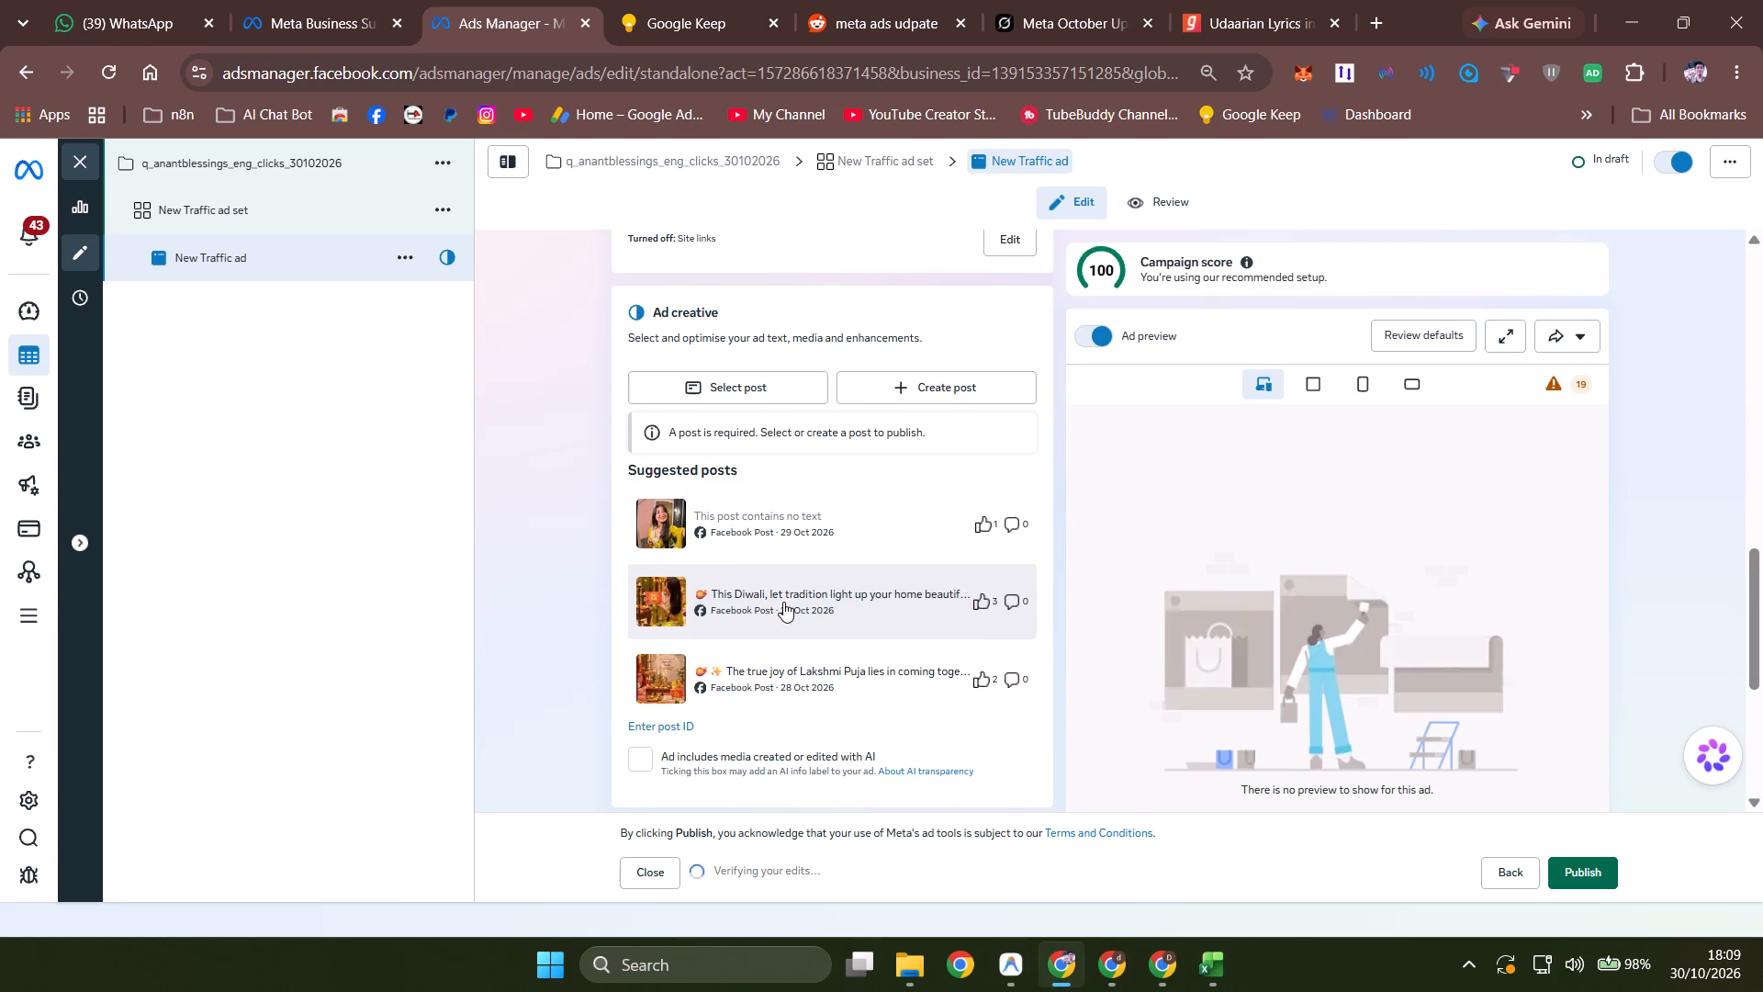
{"action": "left_click", "coordinate": [724, 385]}
{"action": "left_click", "coordinate": [454, 280]}
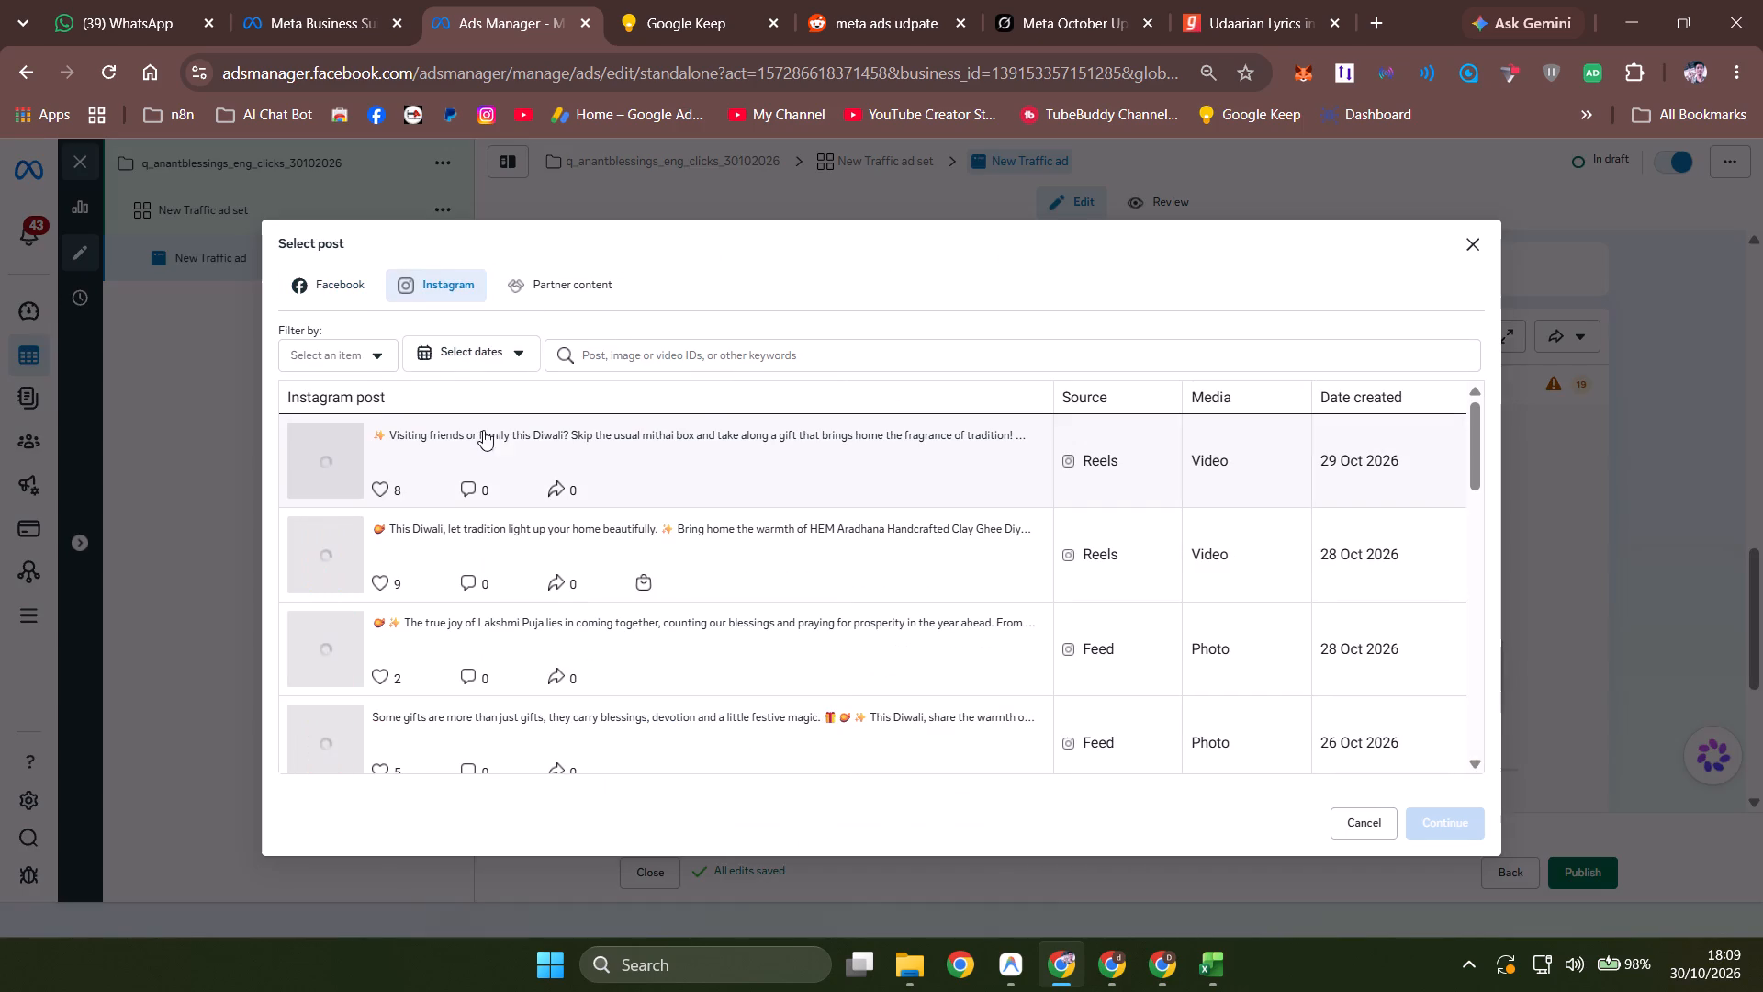
{"action": "left_click", "coordinate": [640, 445]}
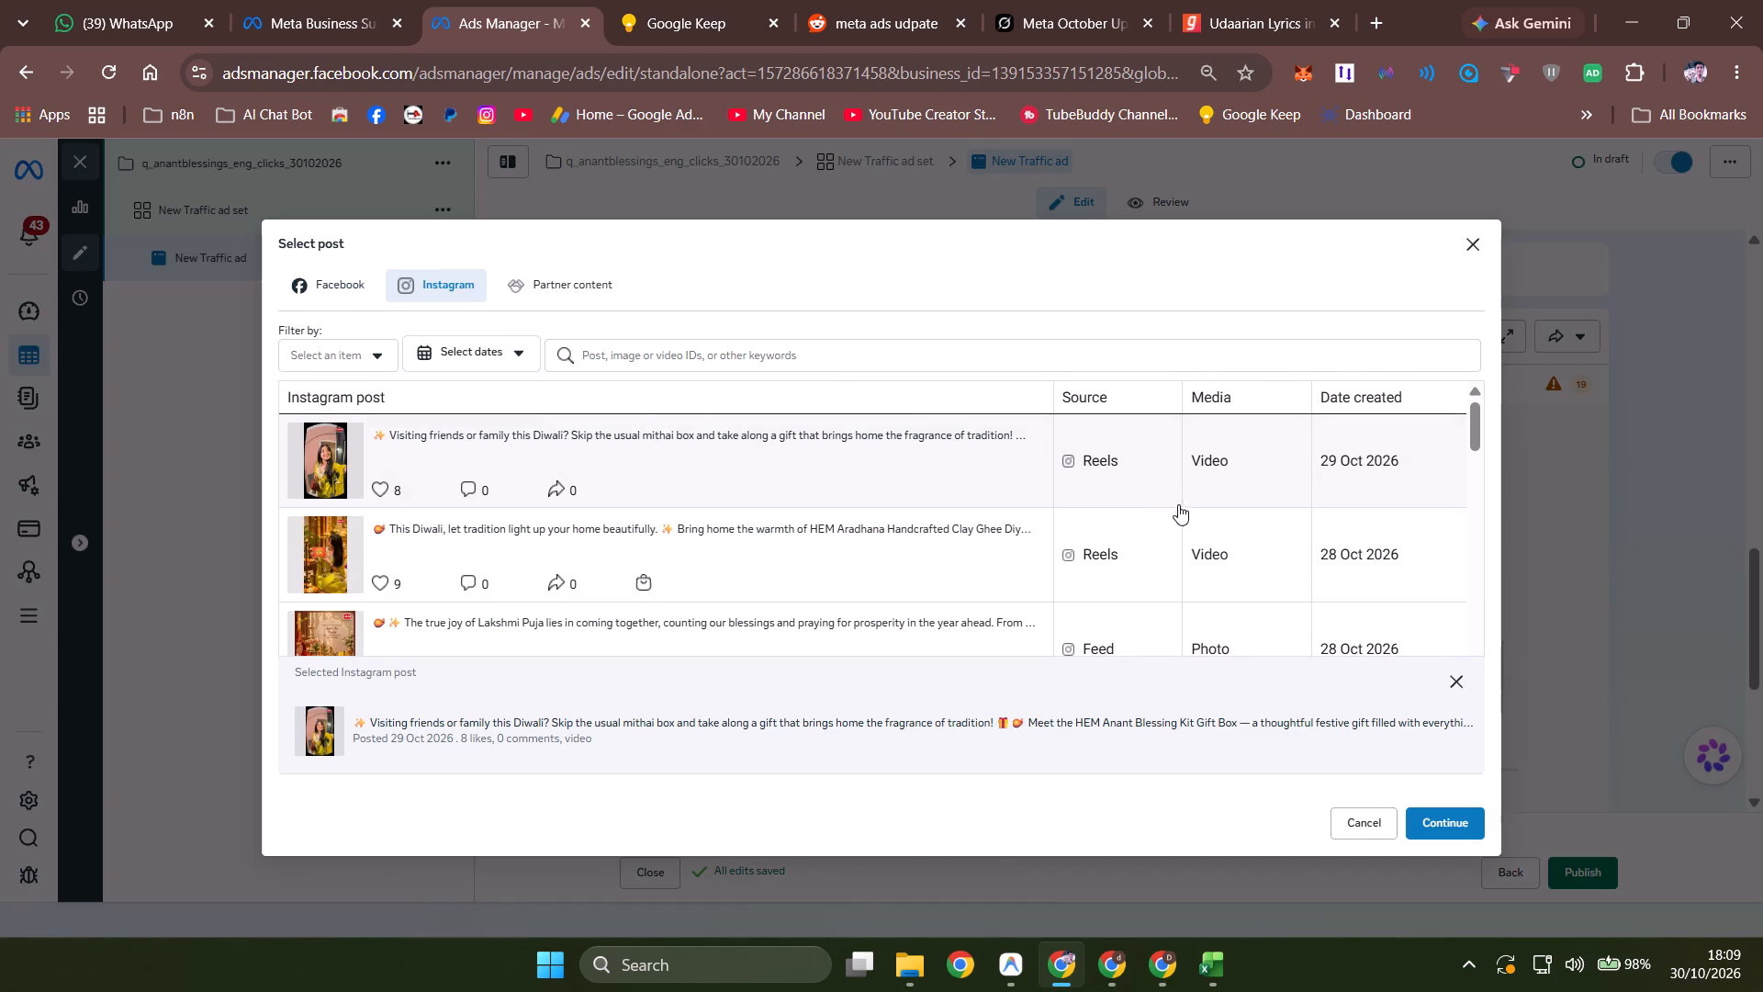
{"action": "left_click", "coordinate": [1430, 829]}
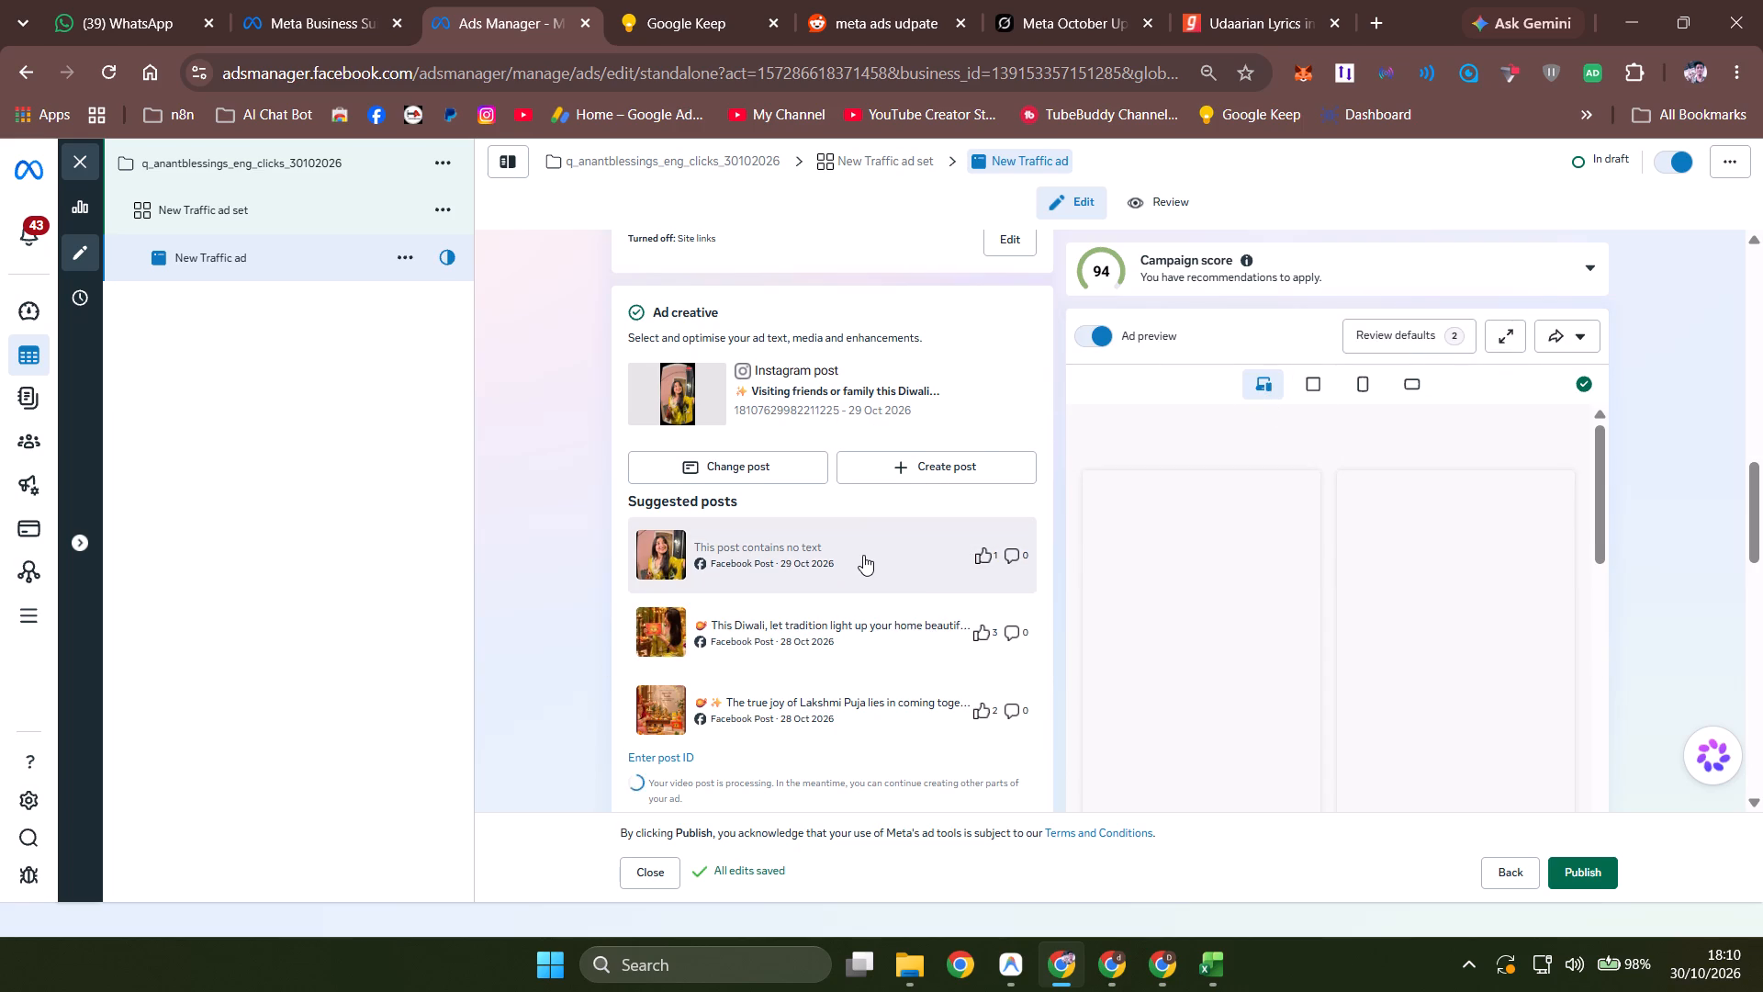
Look over the ad's source and creative settings, from Source URL down to the website URL, call to action and enhancements.
{"action": "scroll", "coordinate": [870, 551], "scroll_direction": "up", "scroll_amount": 2}
{"action": "scroll", "coordinate": [873, 475], "scroll_direction": "up", "scroll_amount": 1}
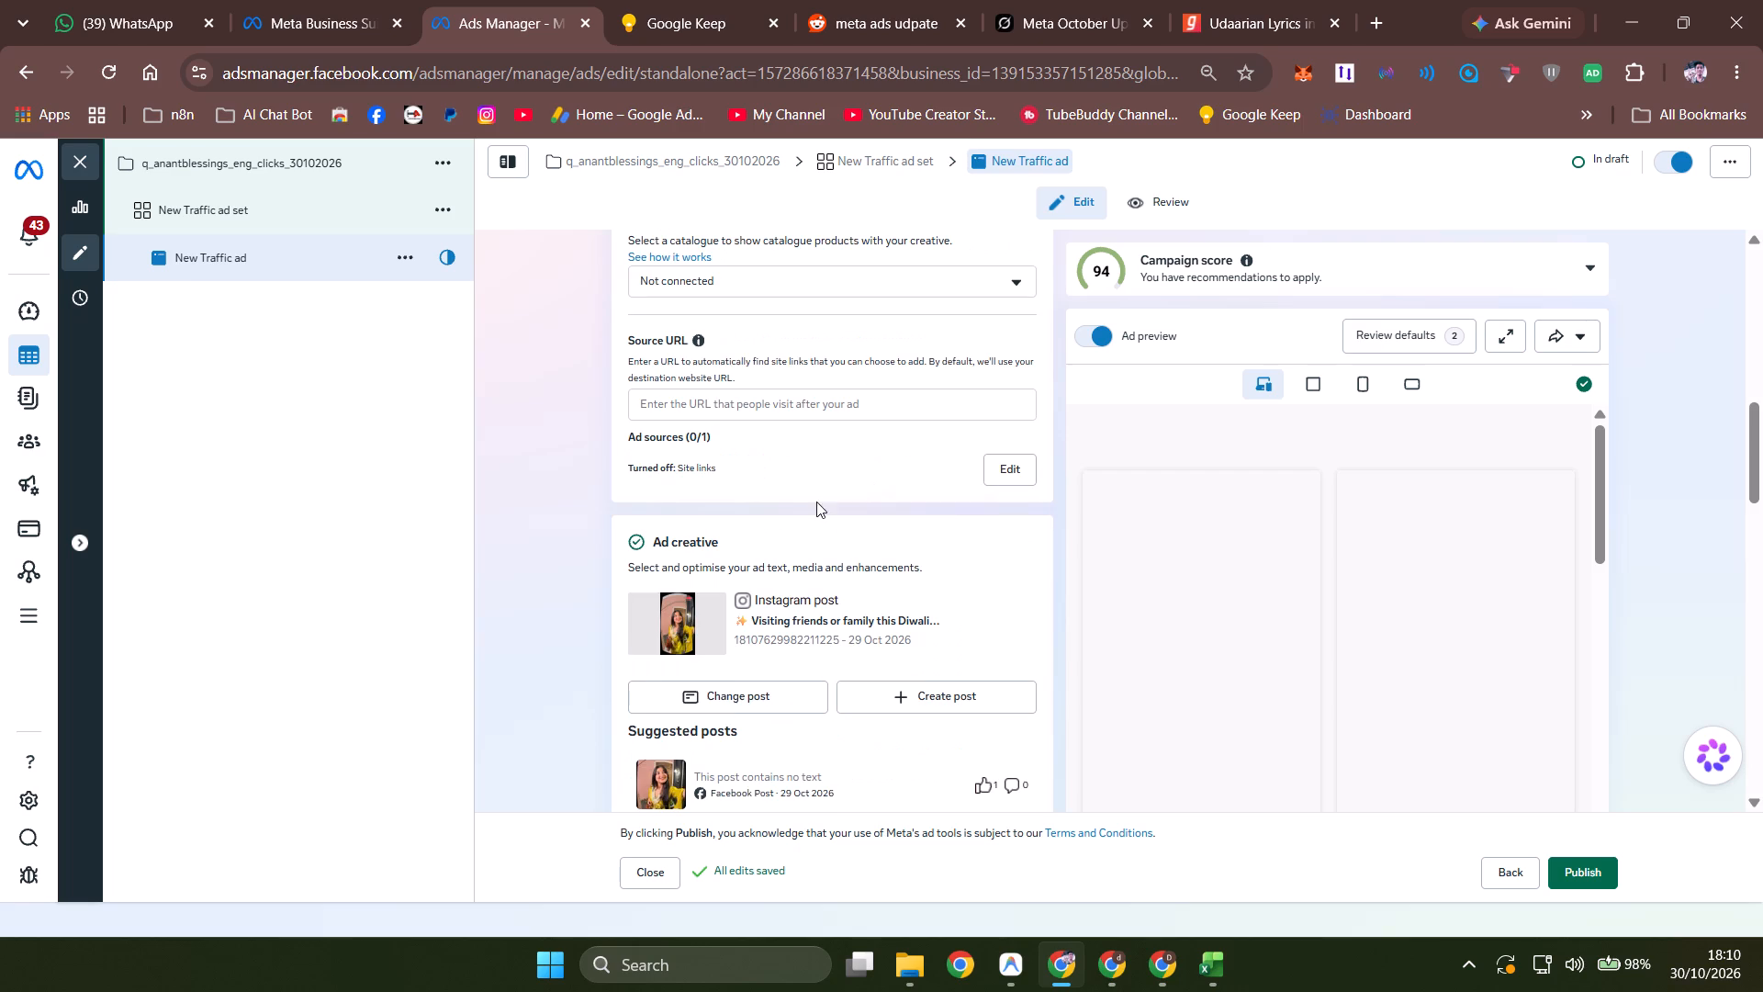
{"action": "scroll", "coordinate": [813, 503], "scroll_direction": "down", "scroll_amount": 2}
{"action": "scroll", "coordinate": [940, 381], "scroll_direction": "down", "scroll_amount": 4}
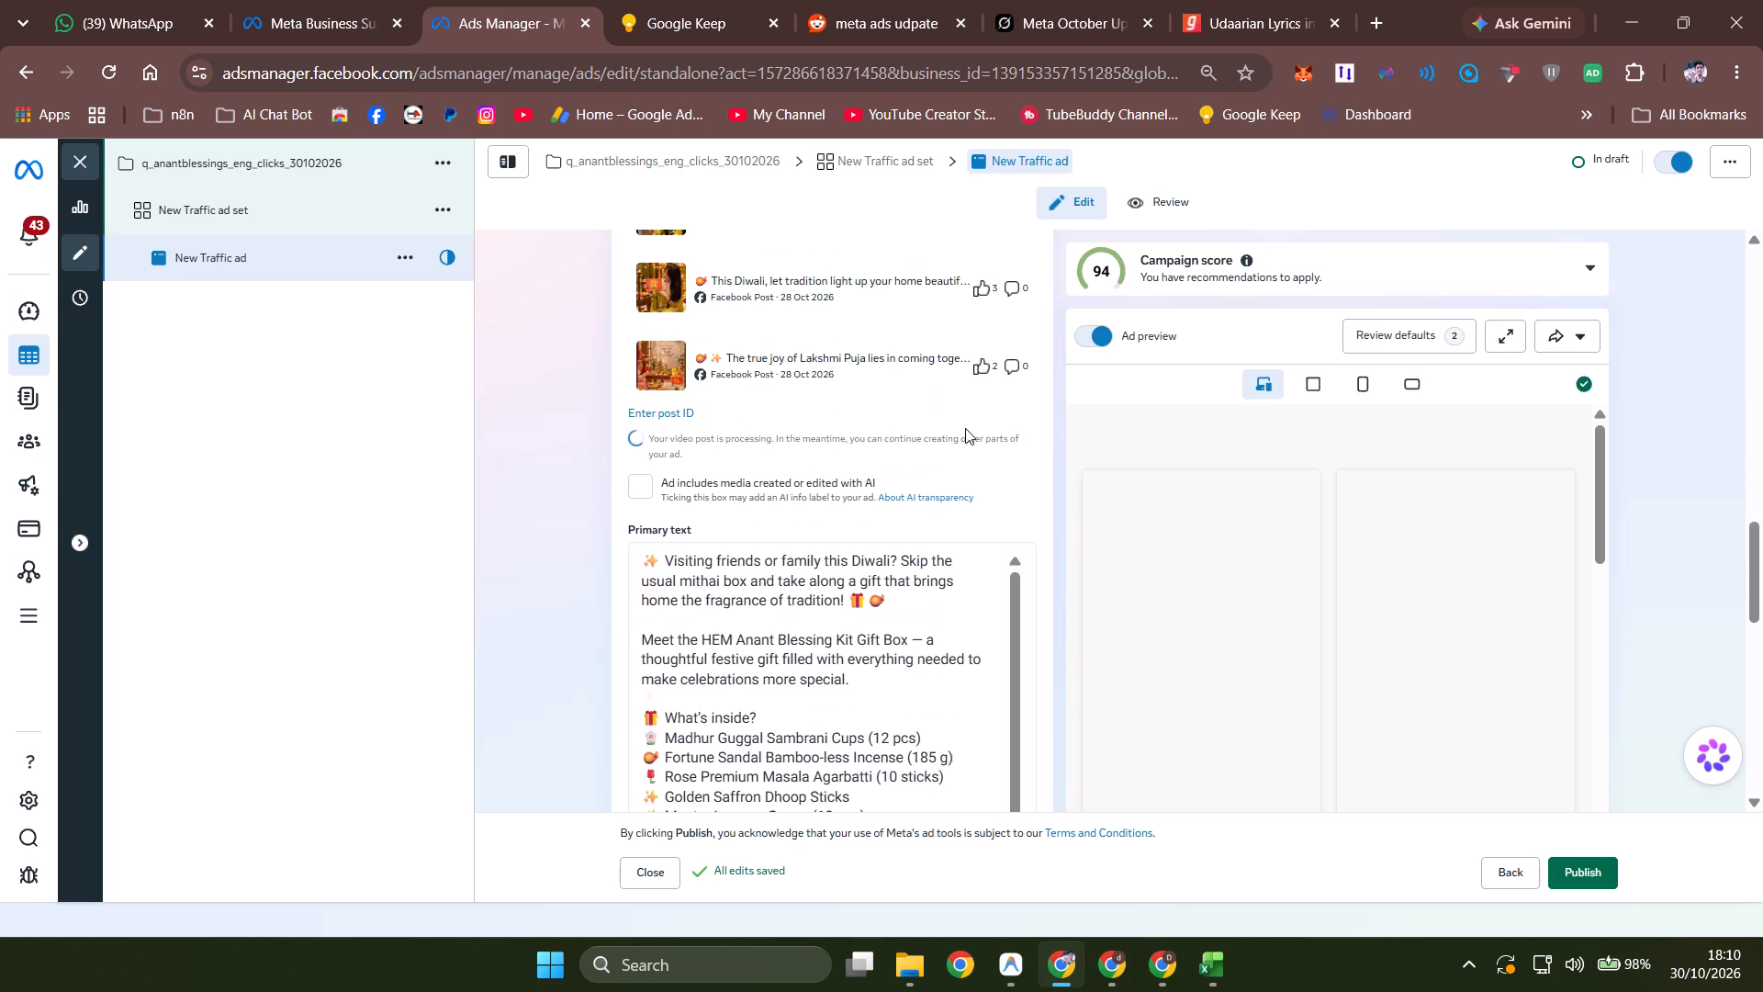
{"action": "scroll", "coordinate": [960, 548], "scroll_direction": "down", "scroll_amount": 6}
{"action": "scroll", "coordinate": [912, 734], "scroll_direction": "down", "scroll_amount": 3}
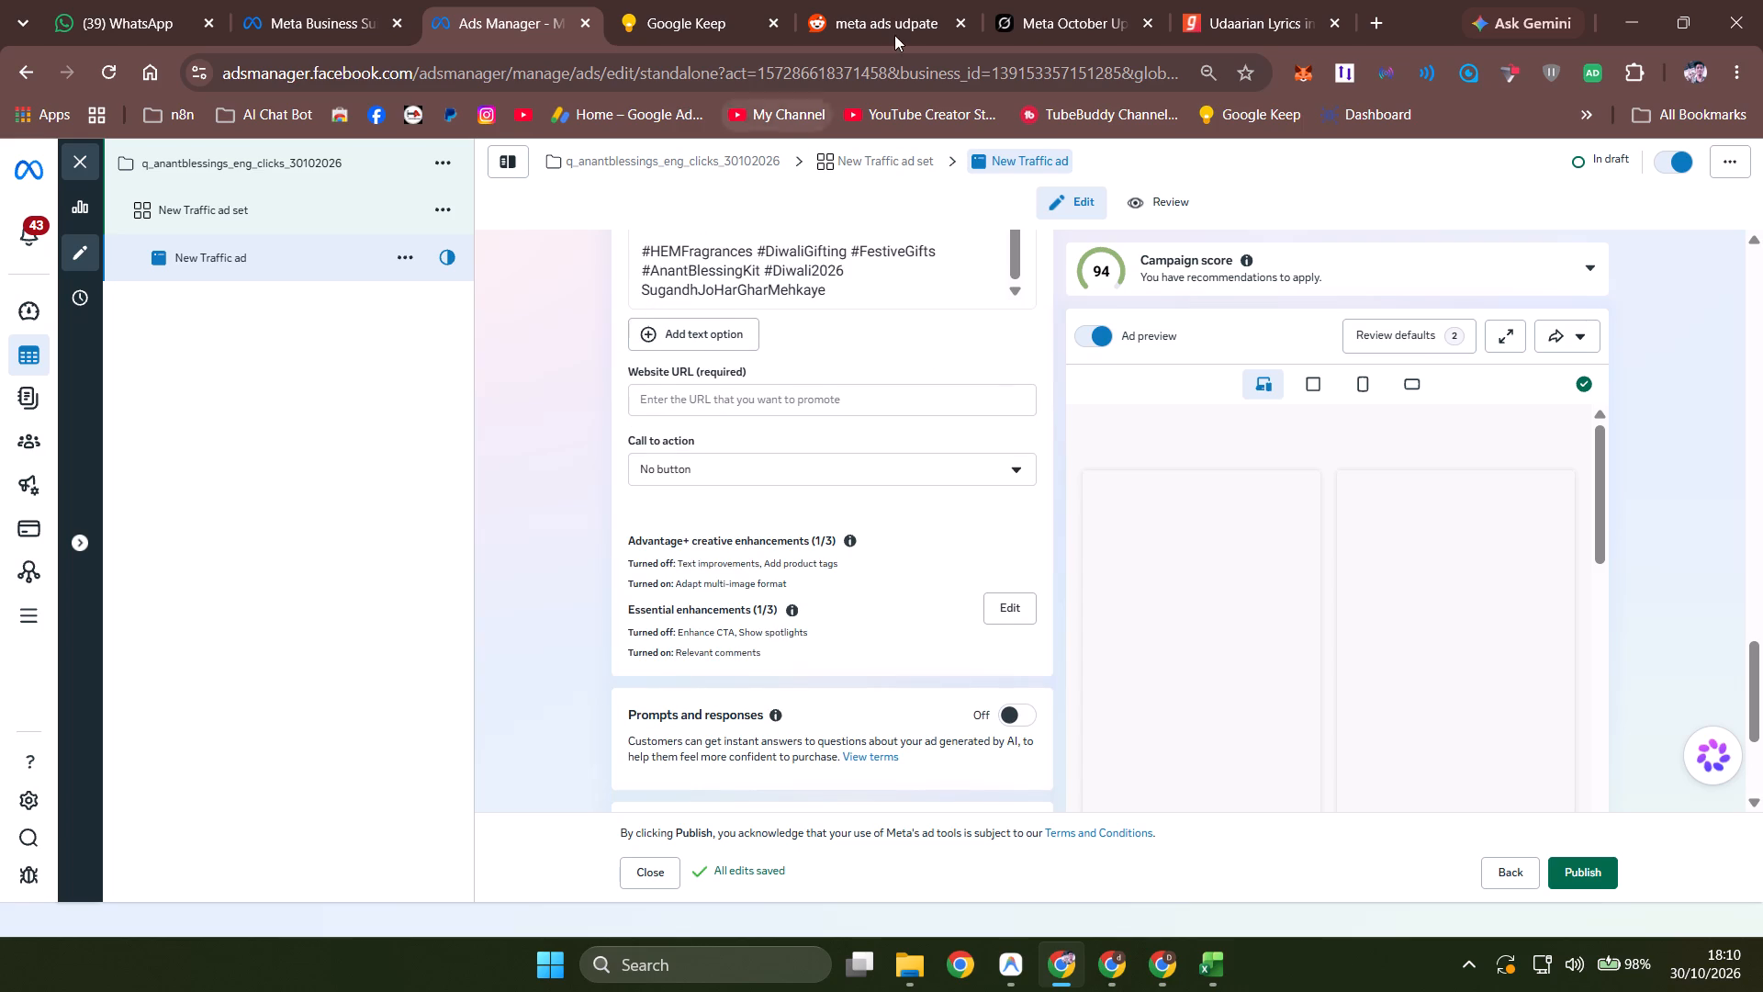
Open the hemfragrances.in store in a new browser tab.
{"action": "left_click", "coordinate": [1376, 8]}
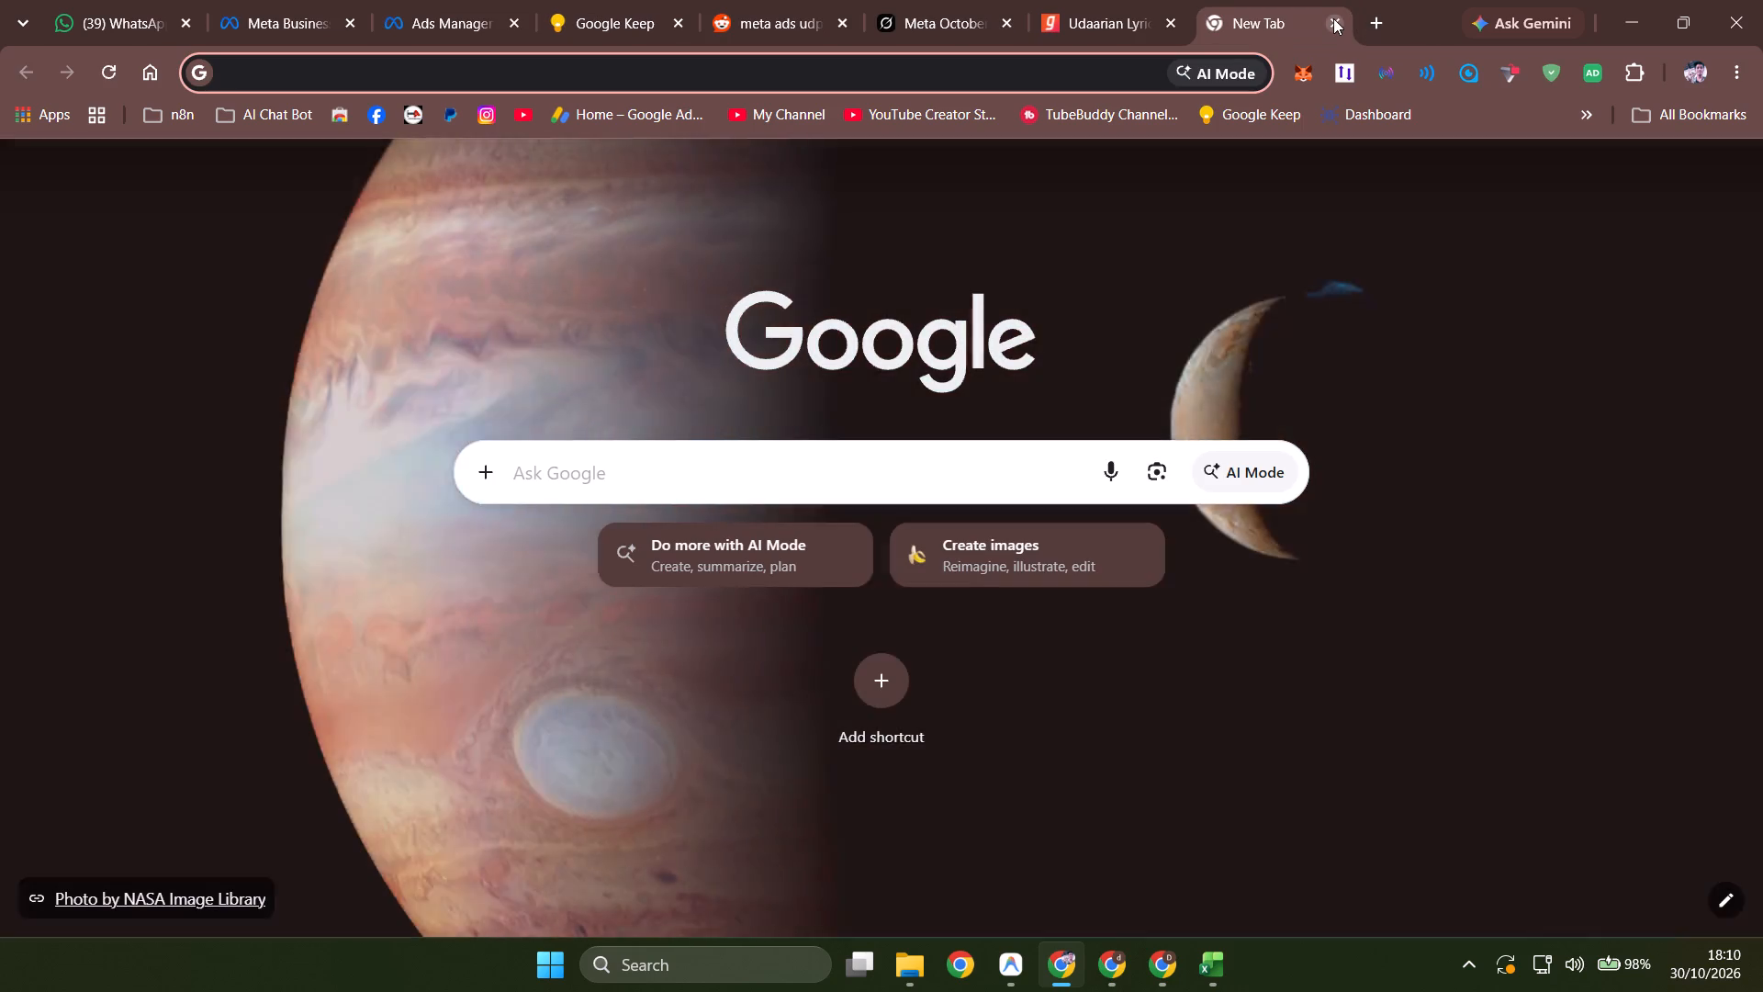
{"action": "type", "text": "hem"}
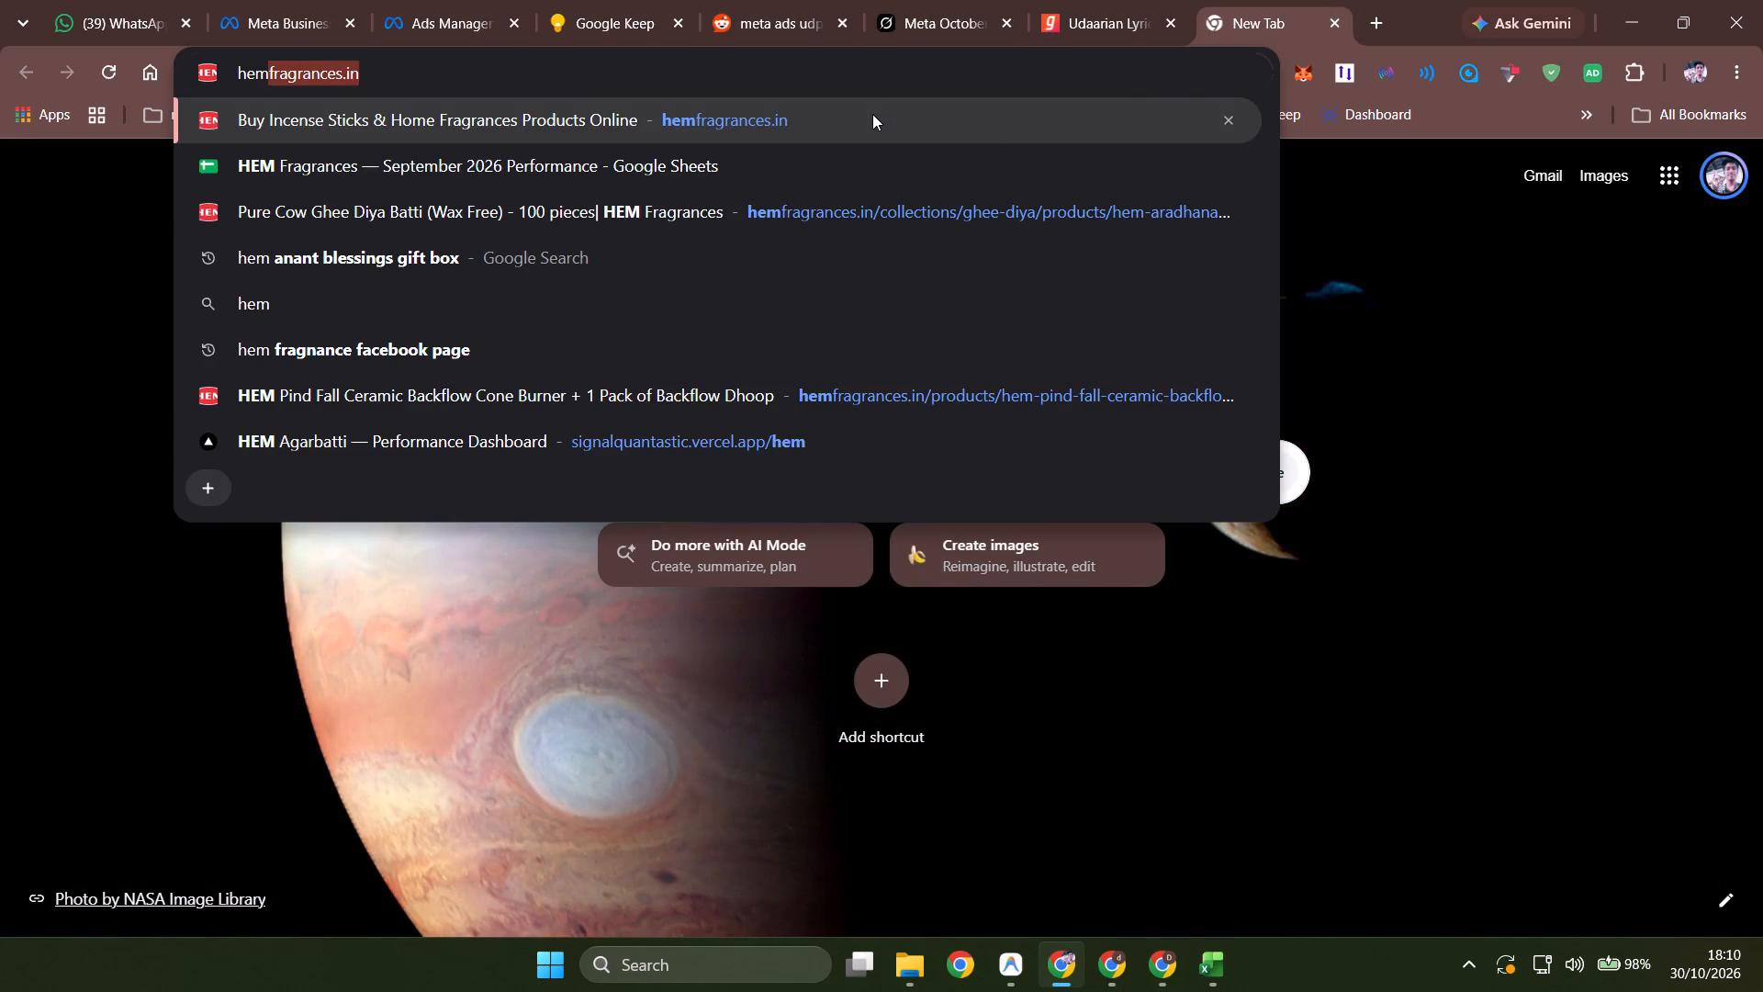
{"action": "left_click", "coordinate": [794, 118]}
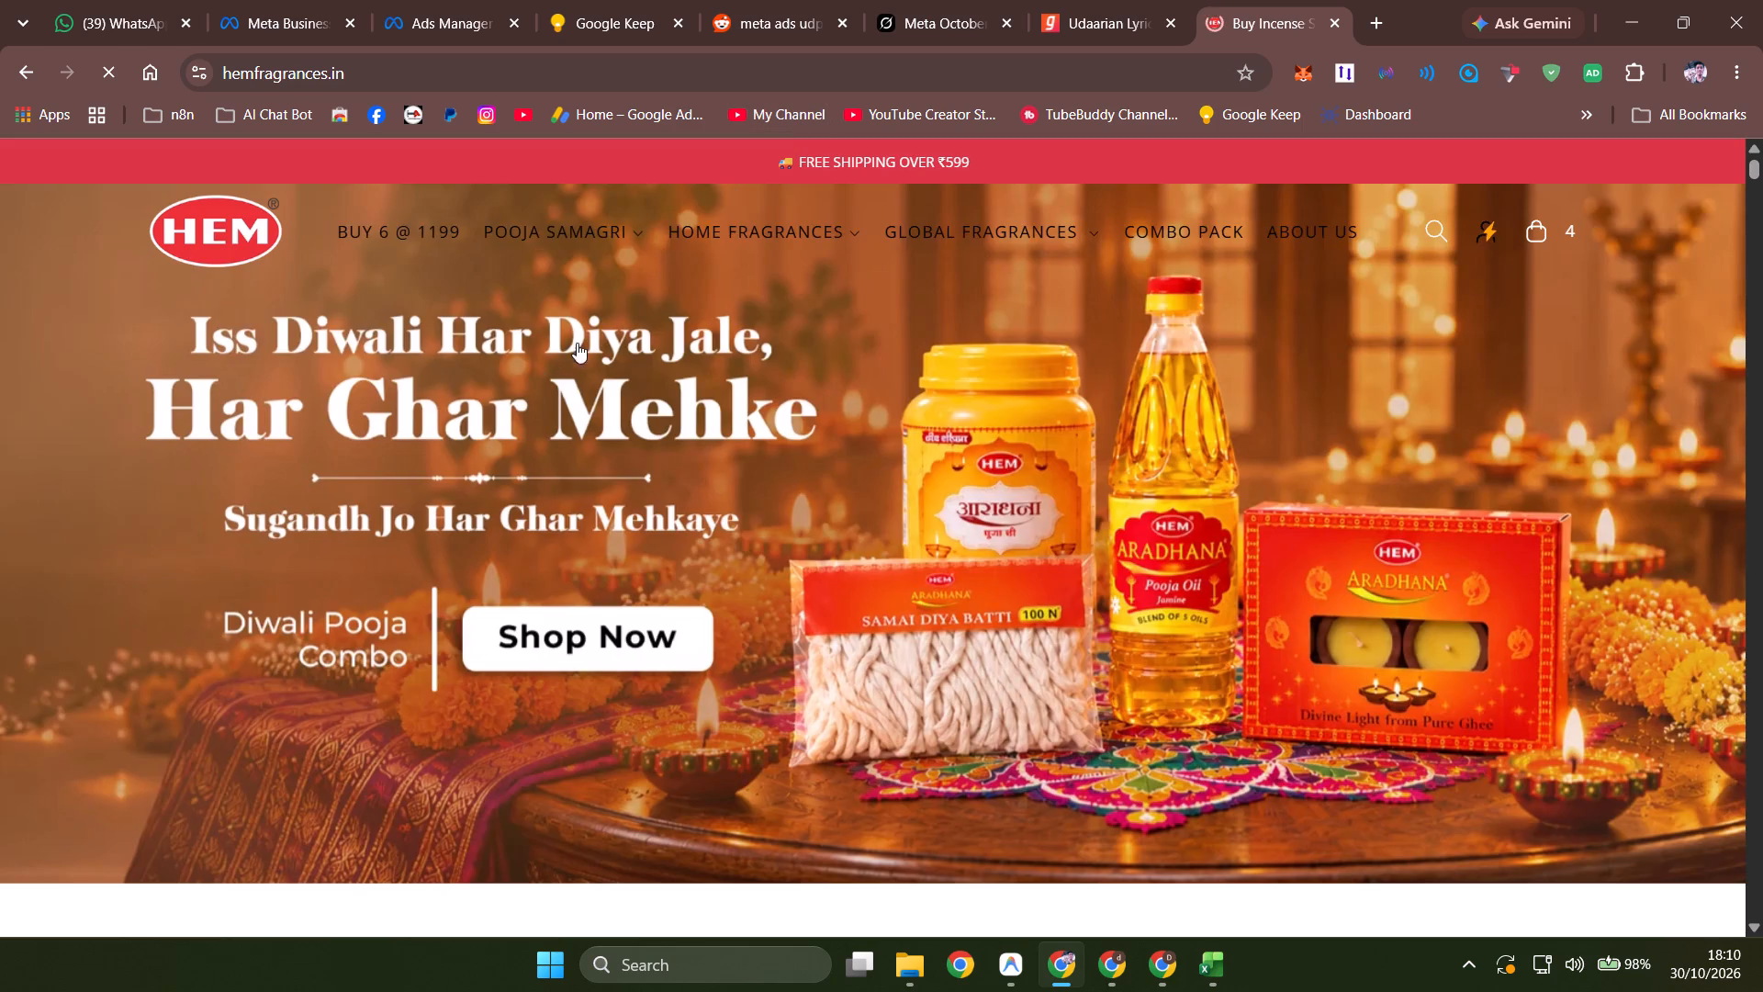
Search the store for "anant" and open the HEM Anant Blessing Kit Gift Box product page.
{"action": "left_click", "coordinate": [1442, 229]}
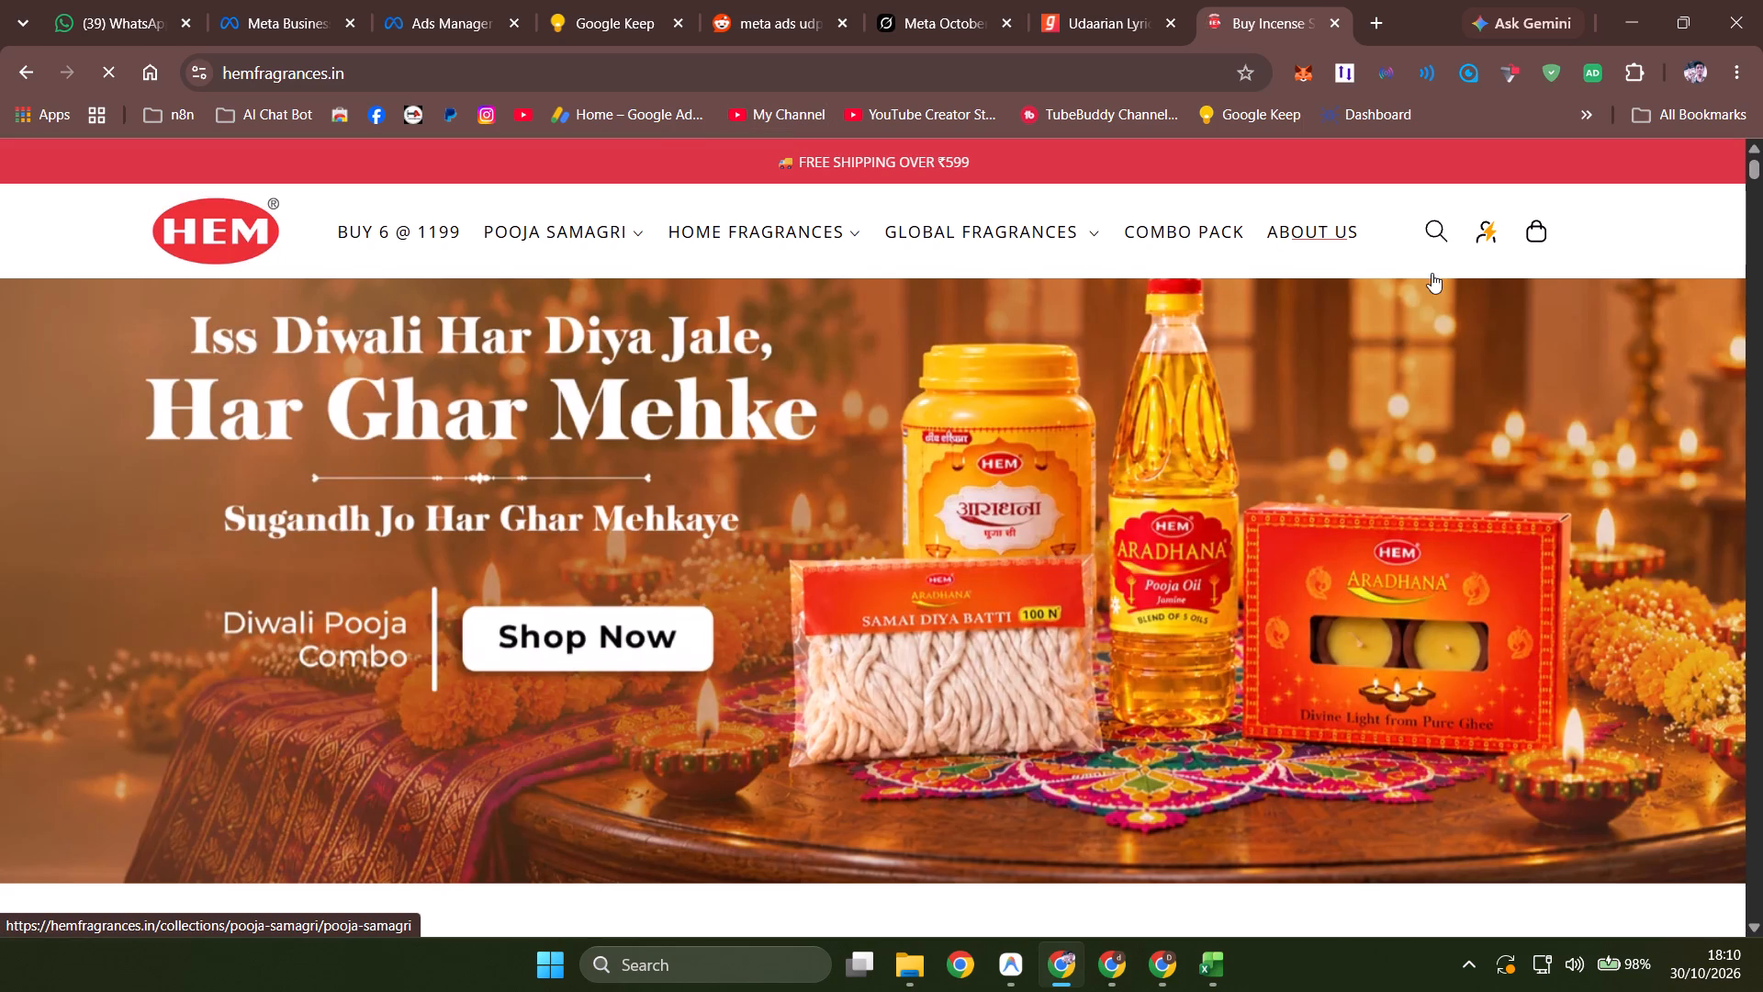
{"action": "left_click", "coordinate": [1430, 233]}
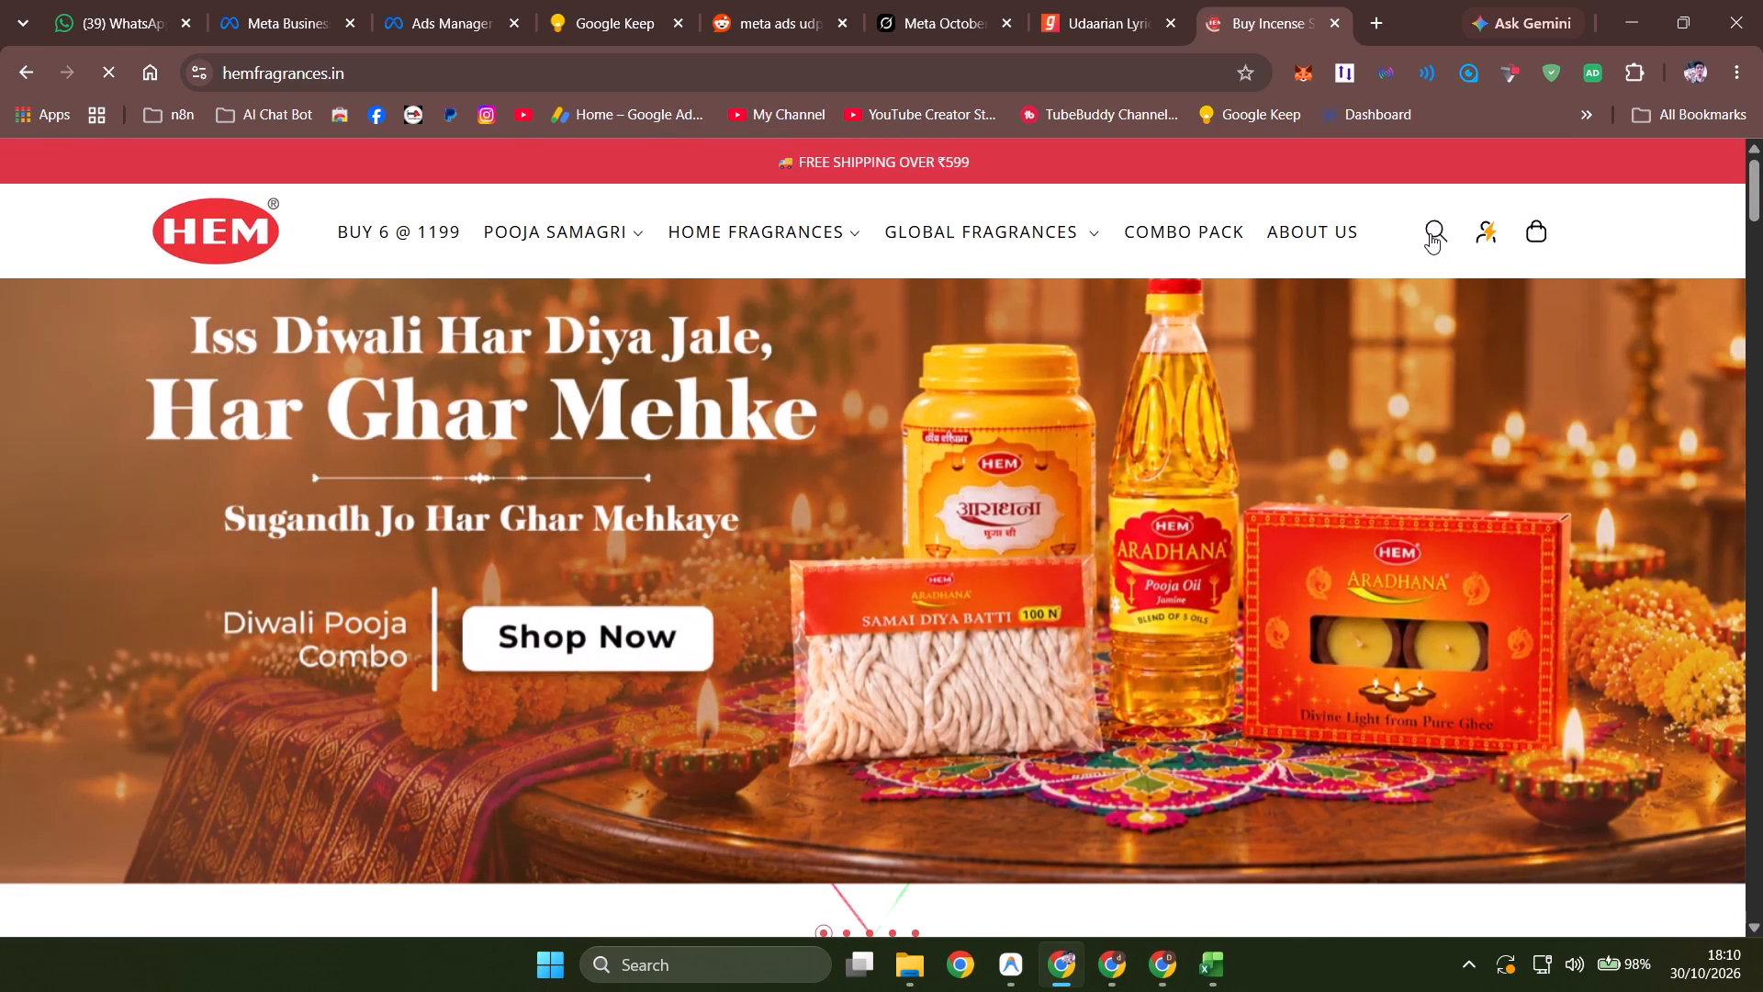
{"action": "type", "text": "anat"}
{"action": "key", "text": "BackSpace"}
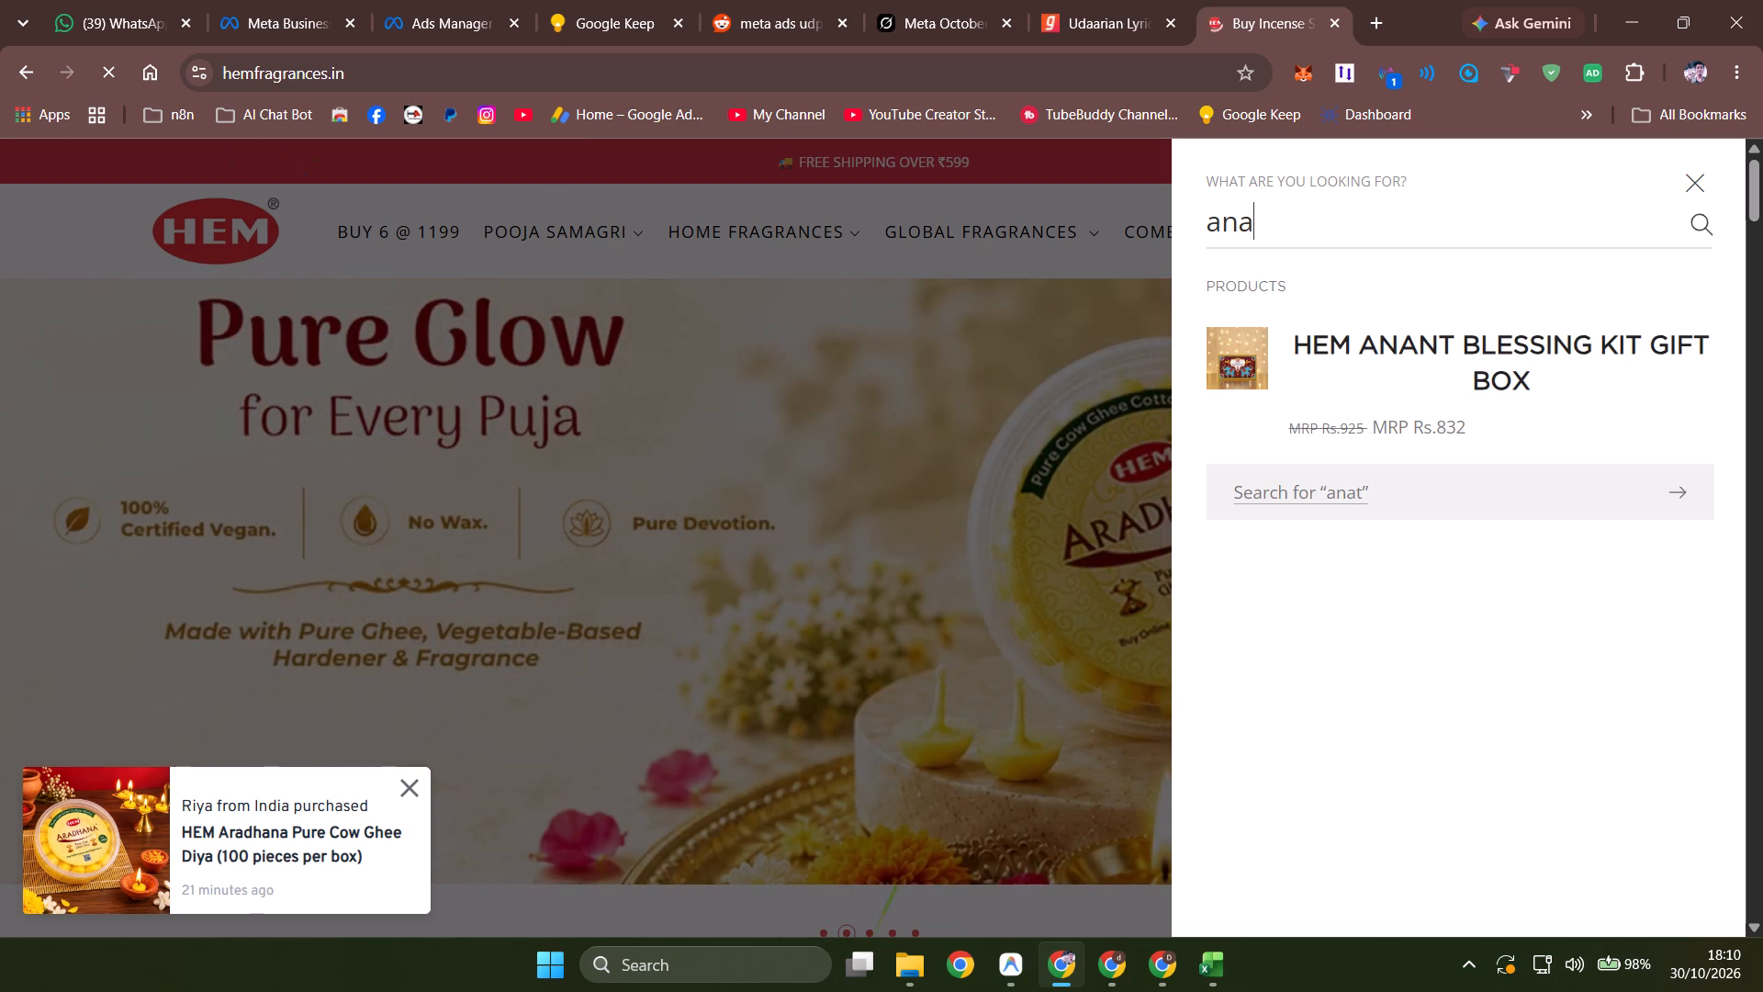
{"action": "type", "text": "nt"}
{"action": "key", "text": "space"}
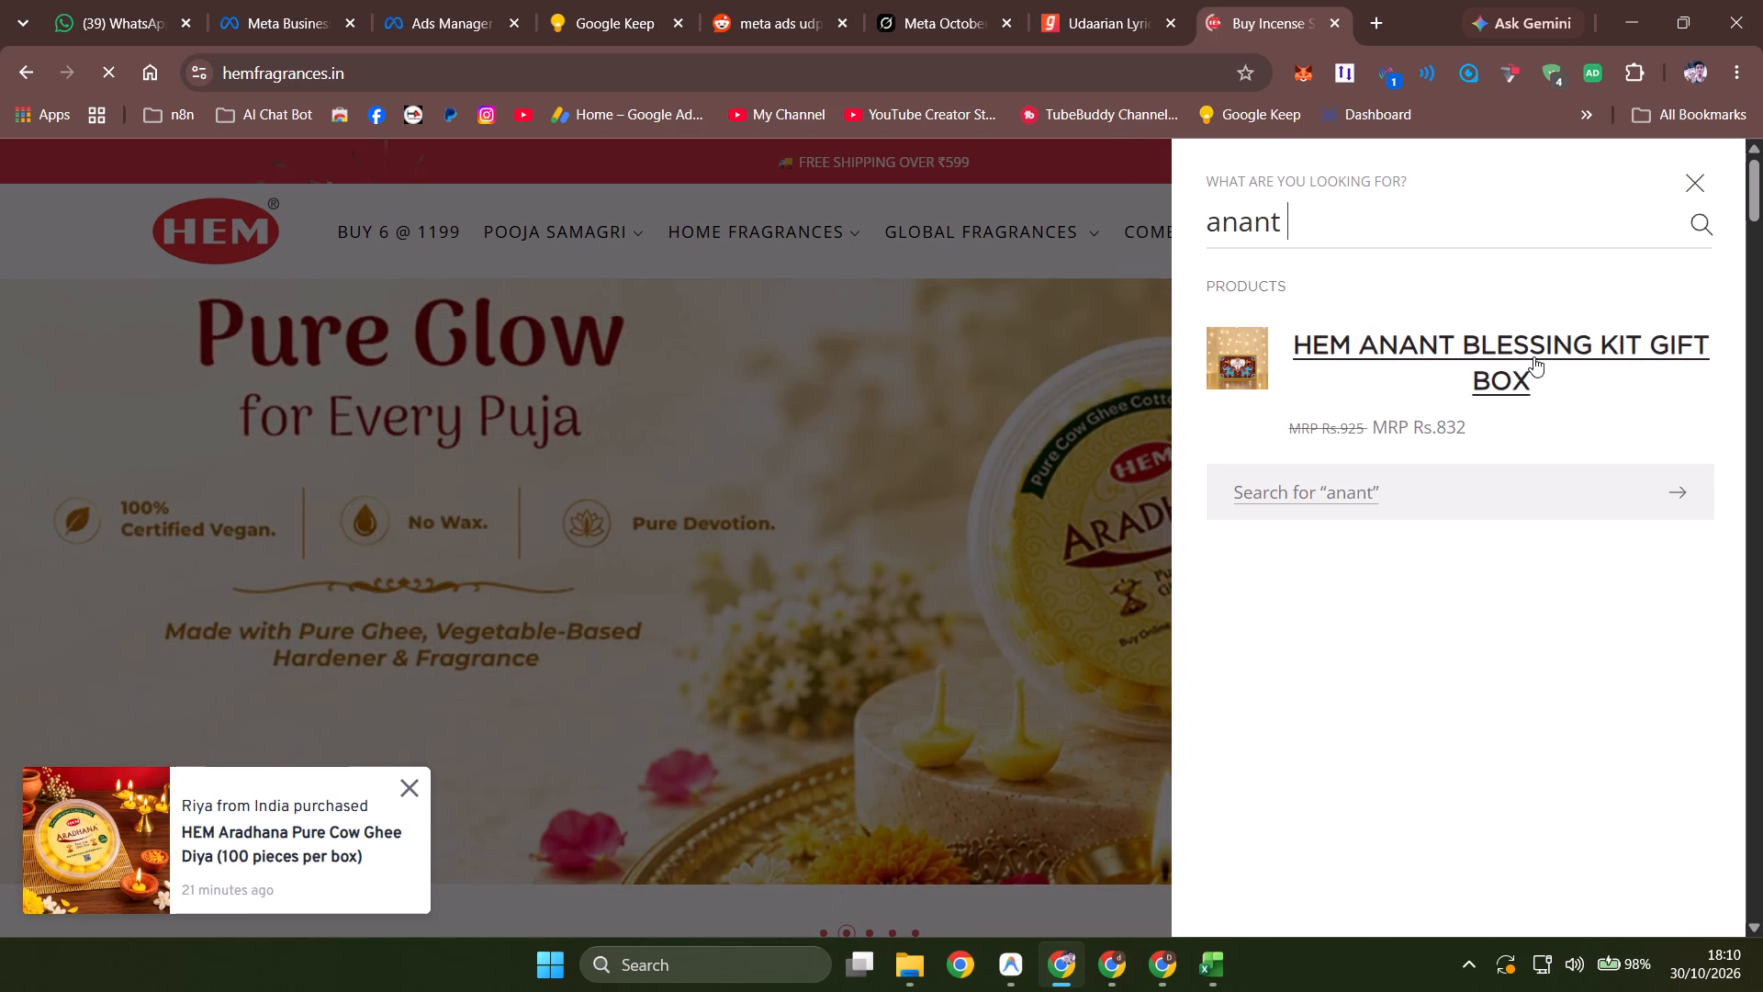
{"action": "left_click", "coordinate": [1513, 346]}
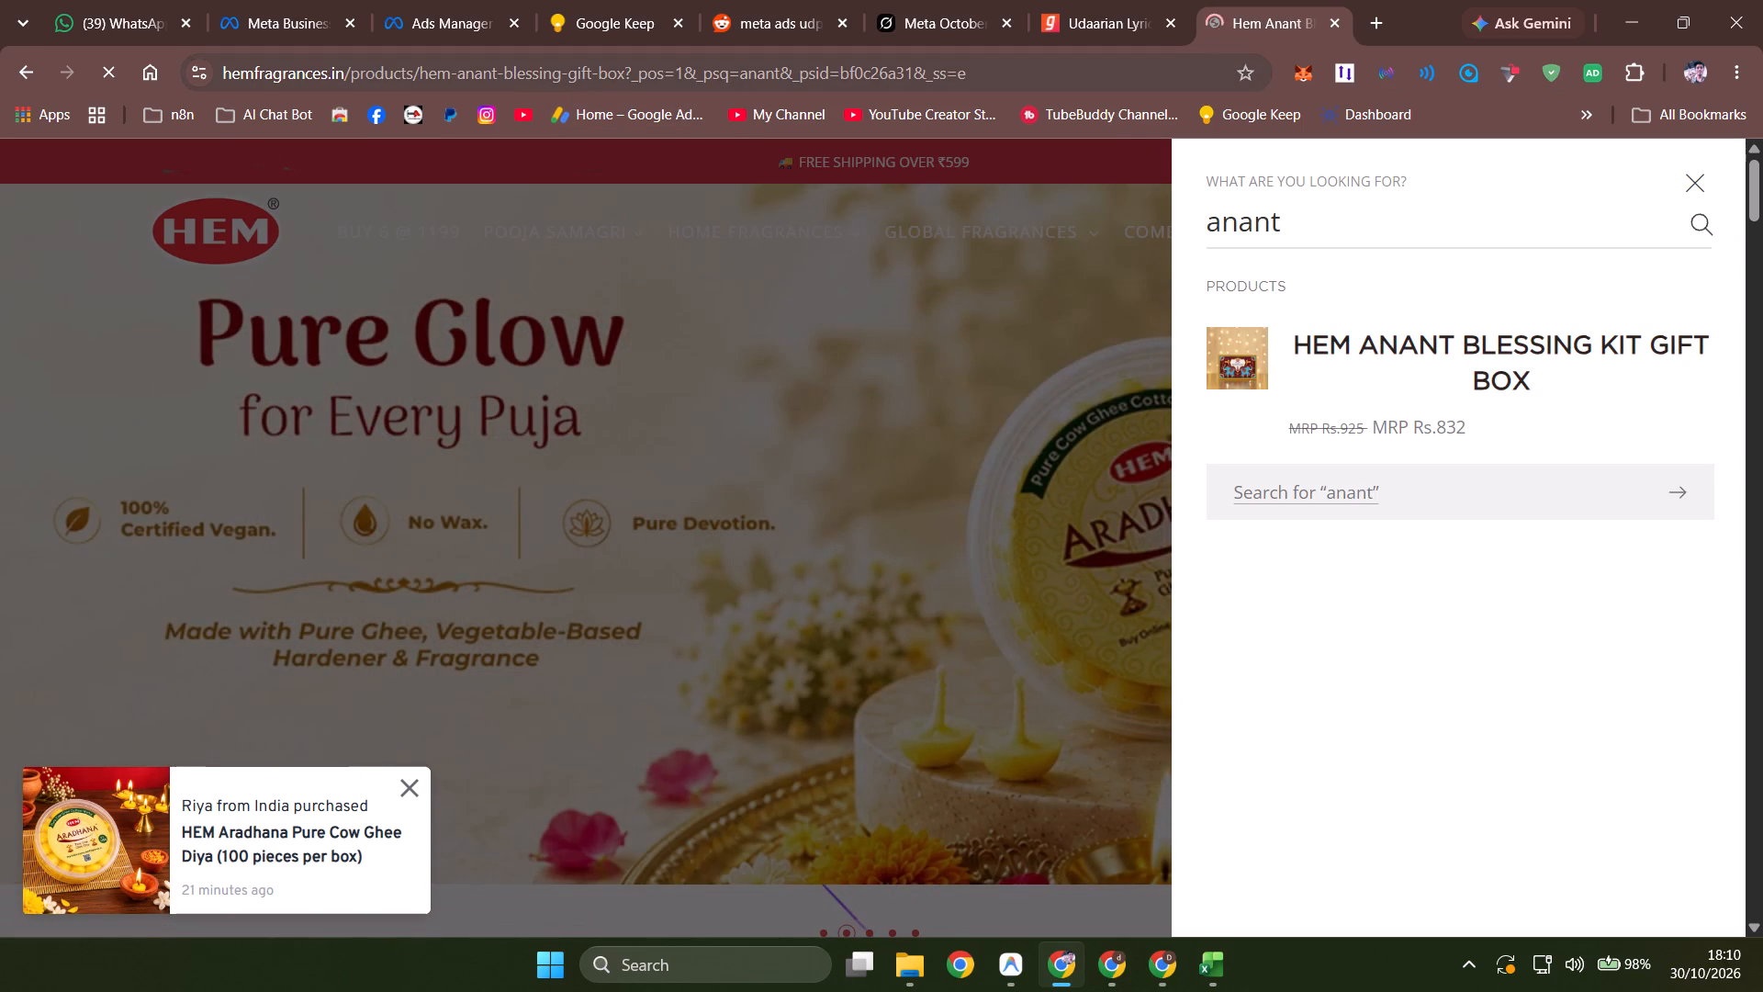
{"action": "left_click_drag", "start_coordinate": [624, 70], "coordinate": [230, 76]}
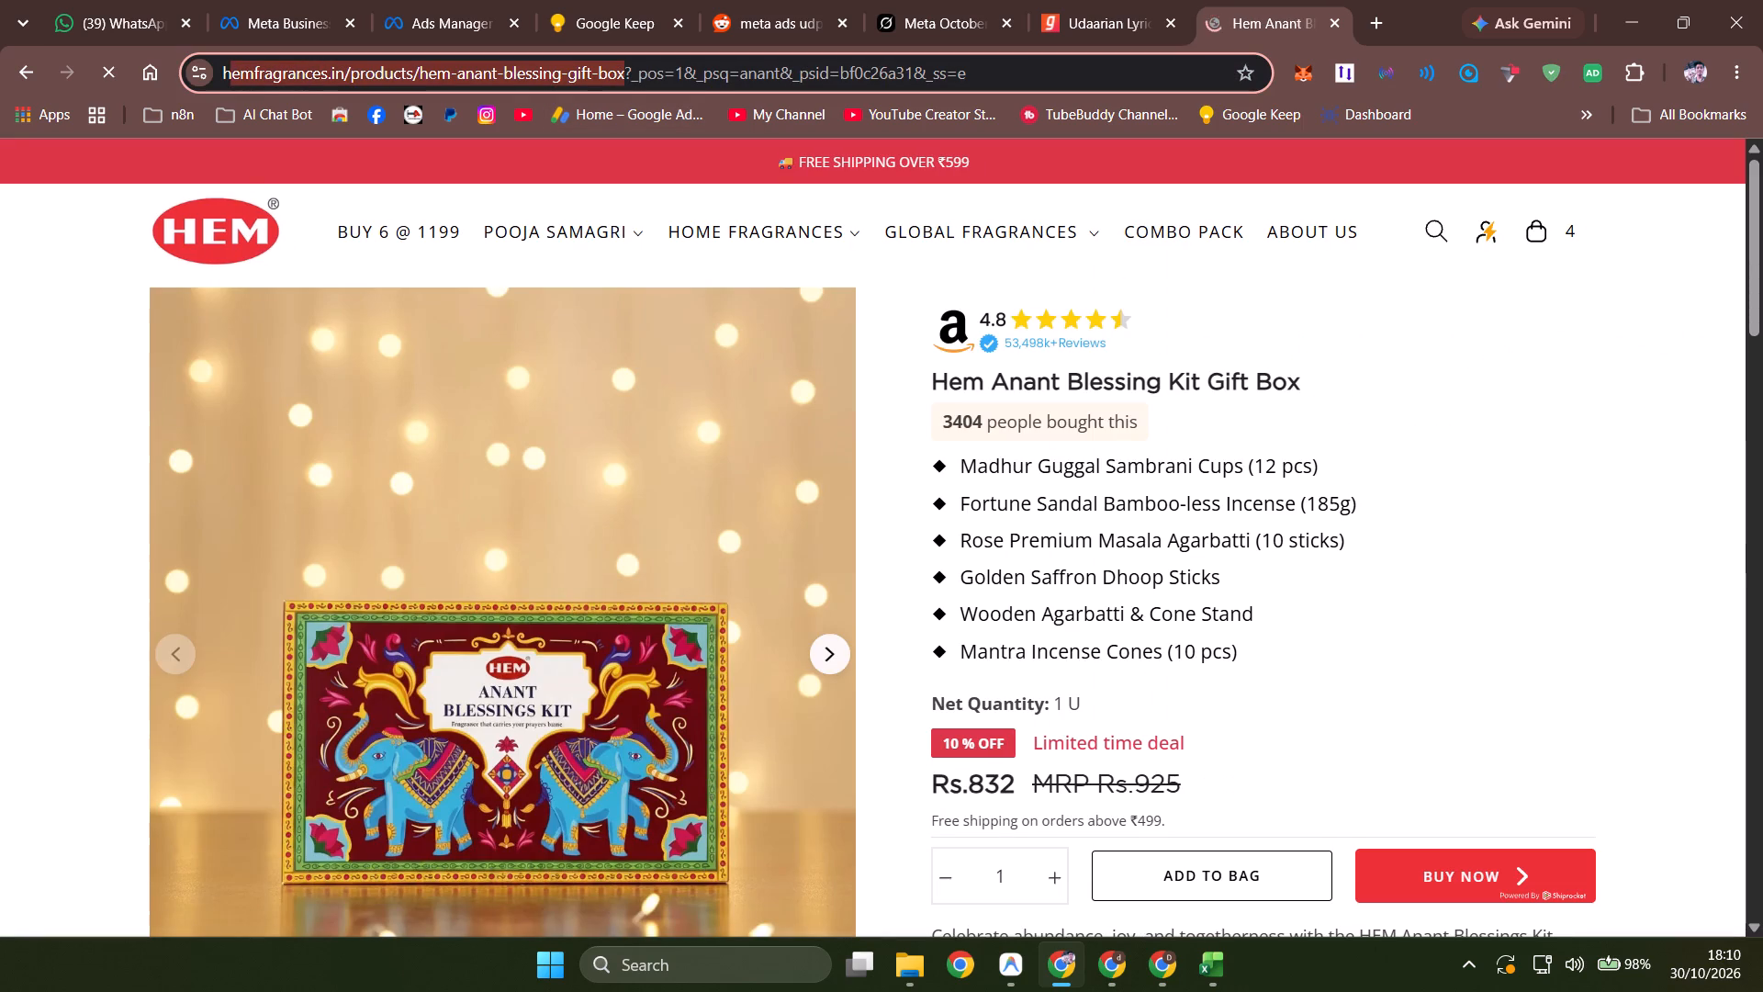
{"action": "left_click_drag", "start_coordinate": [230, 76], "coordinate": [208, 75]}
{"action": "key", "text": "ctrl+c"}
{"action": "key", "text": "ctrl+c"}
{"action": "key", "text": "ctrl+c"}
{"action": "key", "text": "ctrl+c"}
{"action": "key", "text": "ctrl+c"}
{"action": "key", "text": "ctrl+c"}
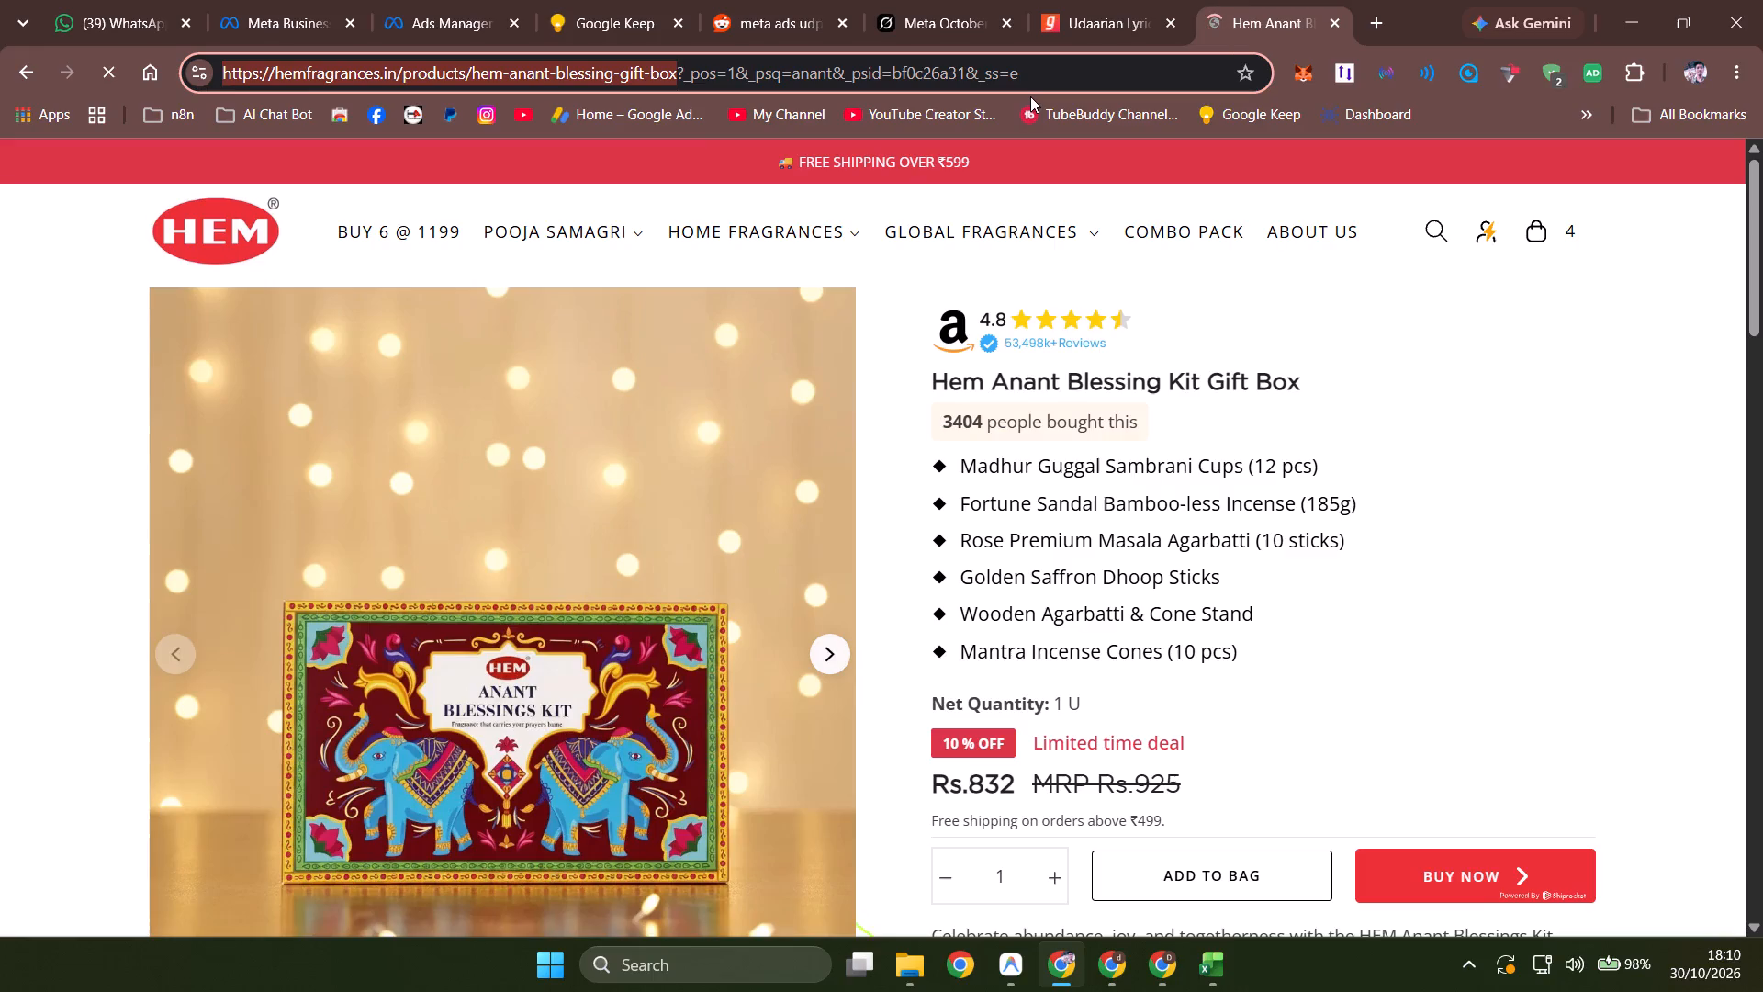
{"action": "key", "text": "ctrl+c"}
{"action": "key", "text": "ctrl+c"}
{"action": "key", "text": "ctrl+c"}
{"action": "key", "text": "ctrl+c"}
{"action": "key", "text": "ctrl+c"}
{"action": "key", "text": "ctrl+c"}
{"action": "key", "text": "ctrl+c"}
{"action": "key", "text": "ctrl+c"}
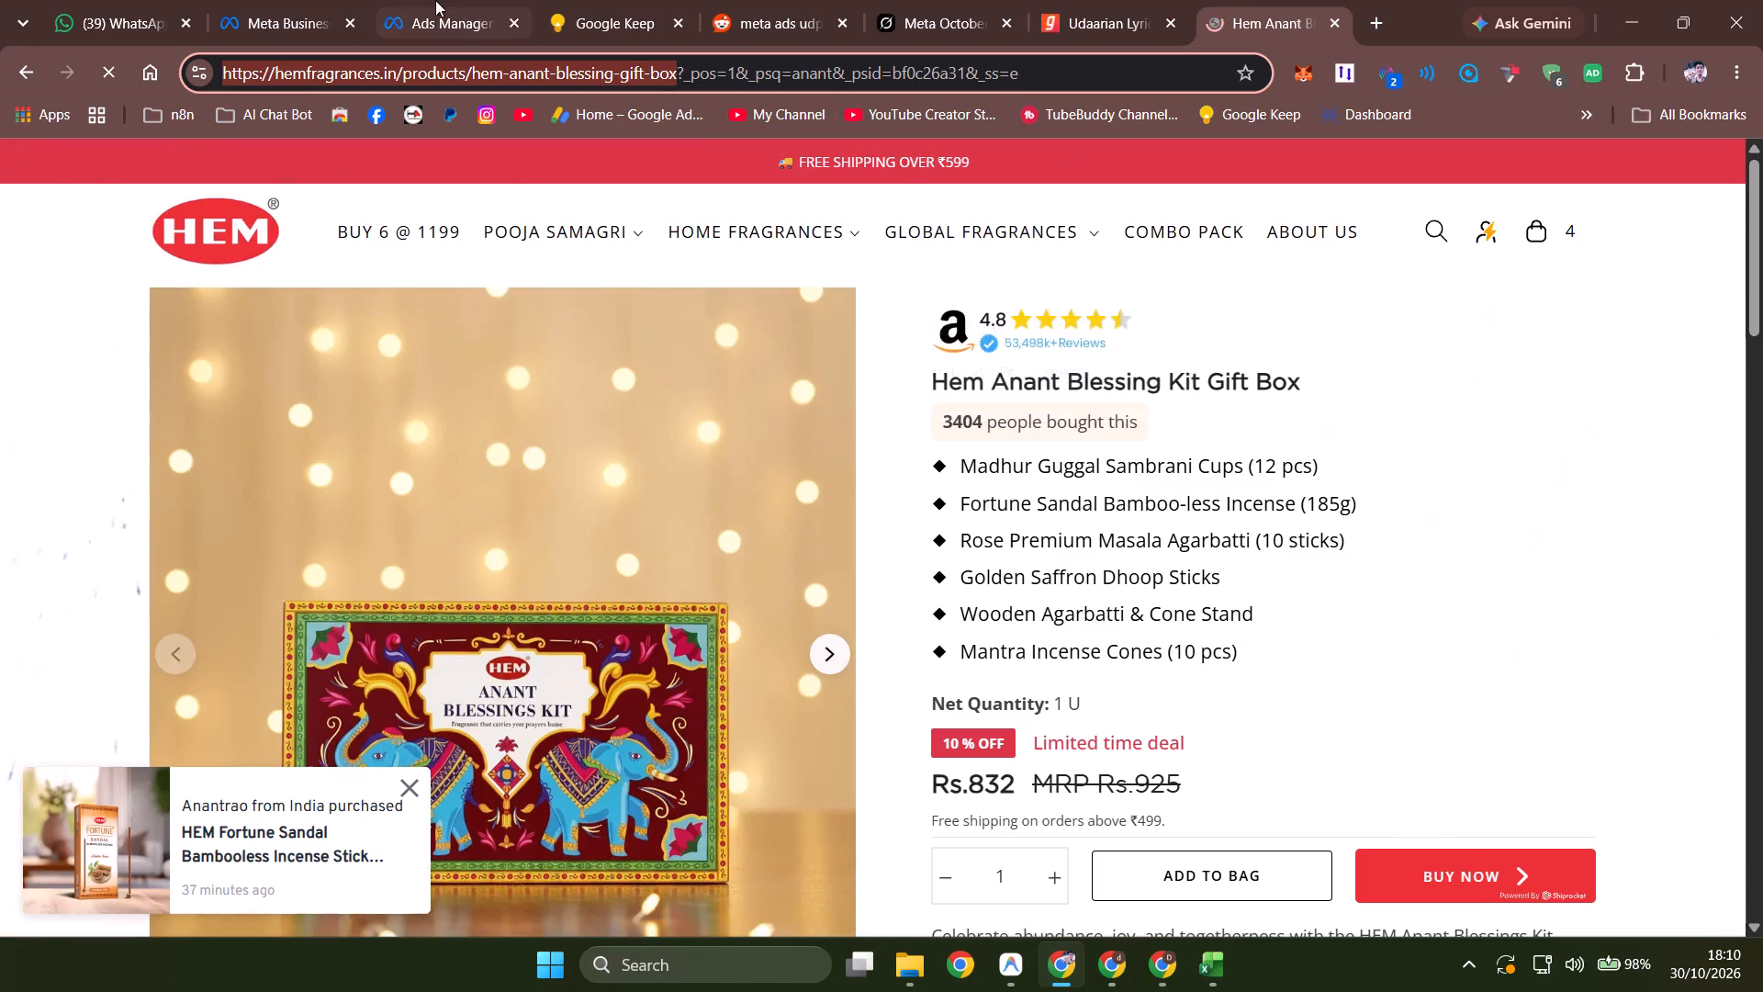
{"action": "left_click", "coordinate": [430, 0]}
{"action": "left_click", "coordinate": [723, 400]}
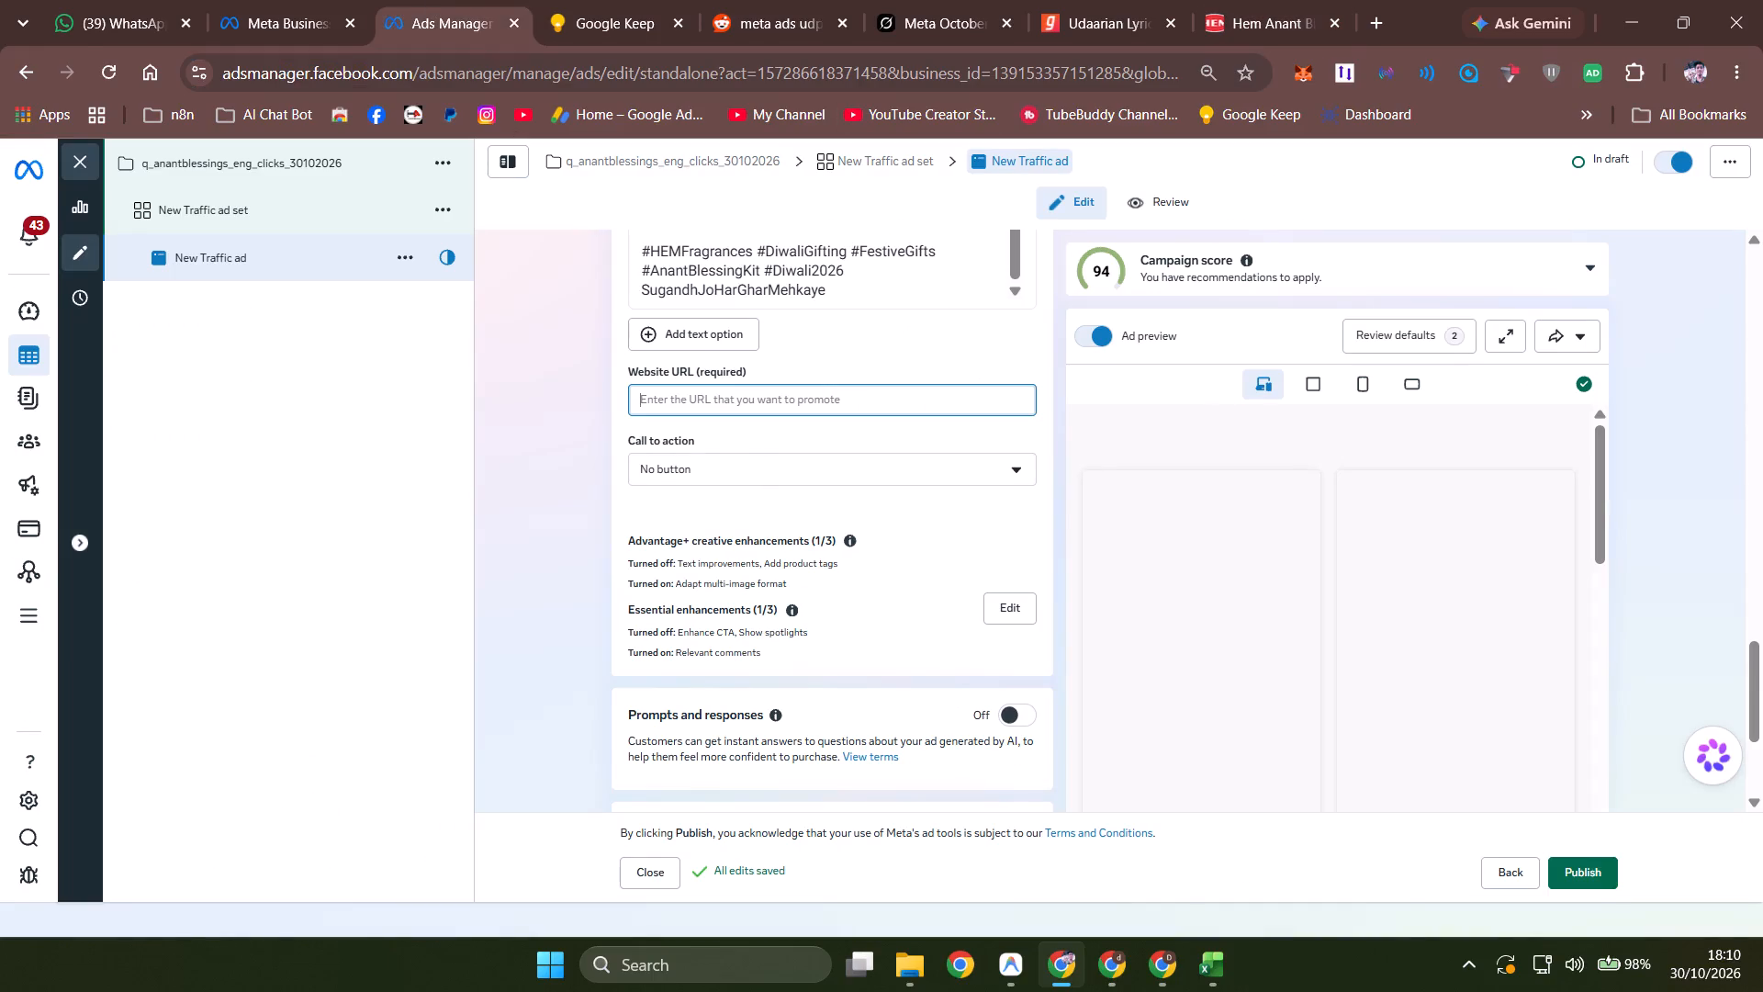
{"action": "key", "text": "ctrl+v"}
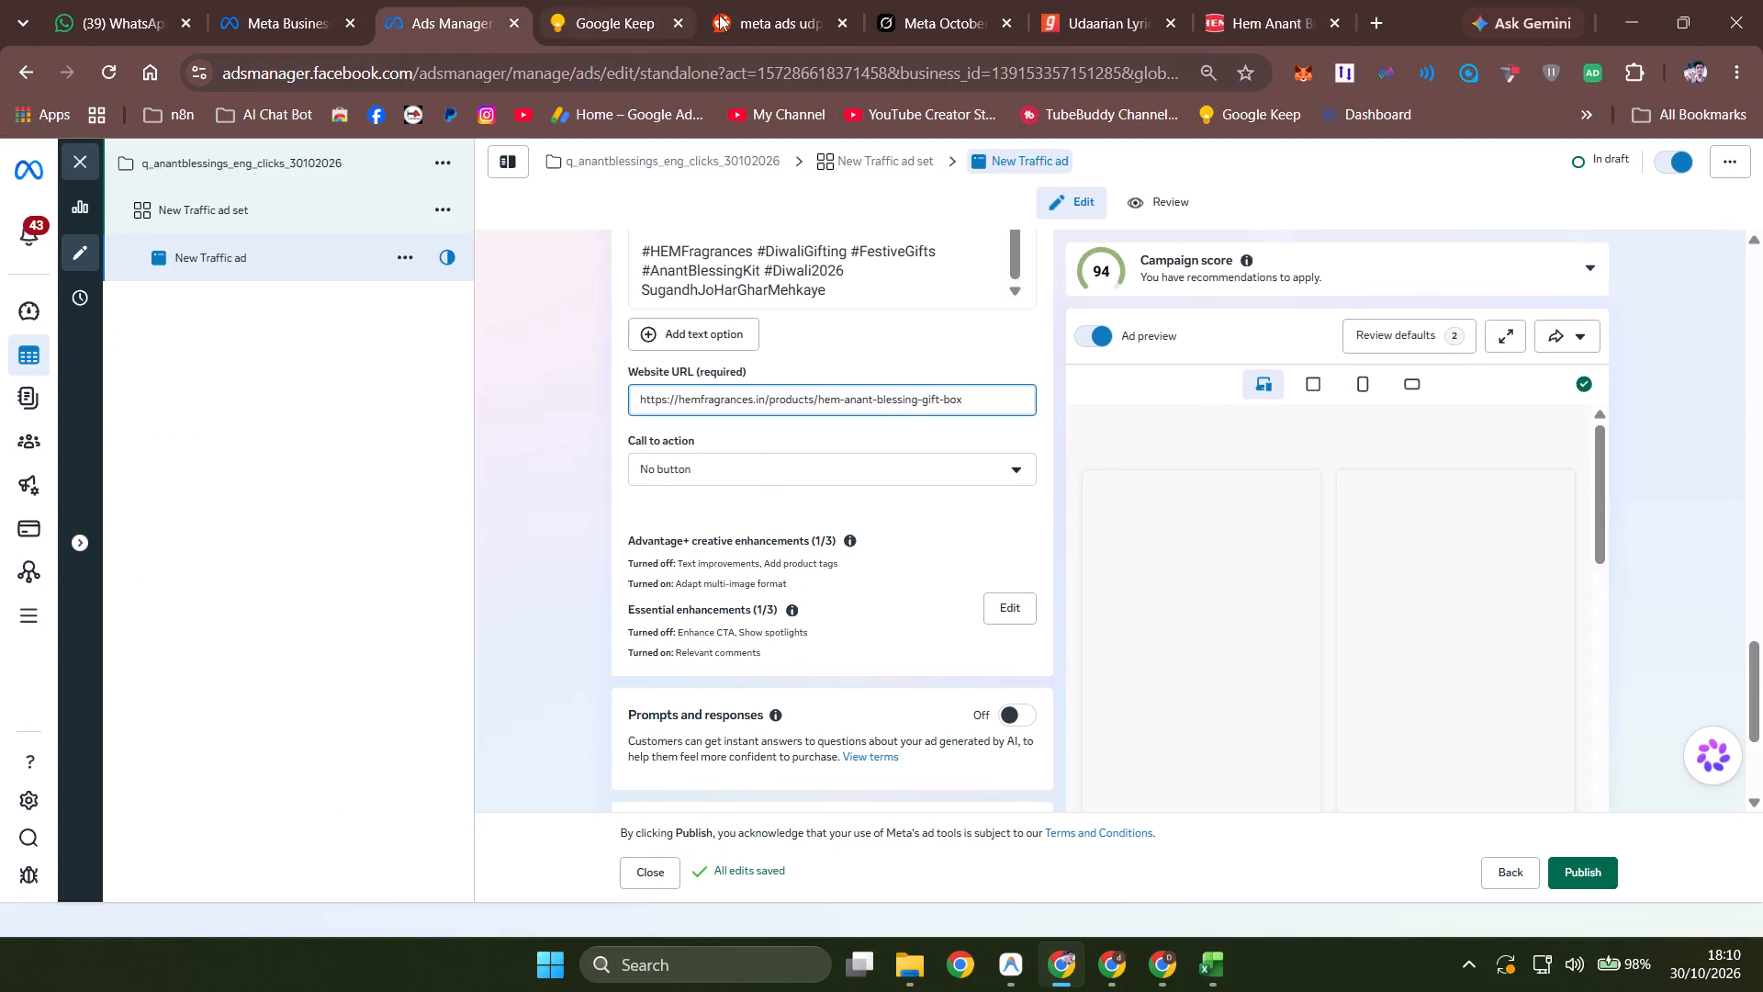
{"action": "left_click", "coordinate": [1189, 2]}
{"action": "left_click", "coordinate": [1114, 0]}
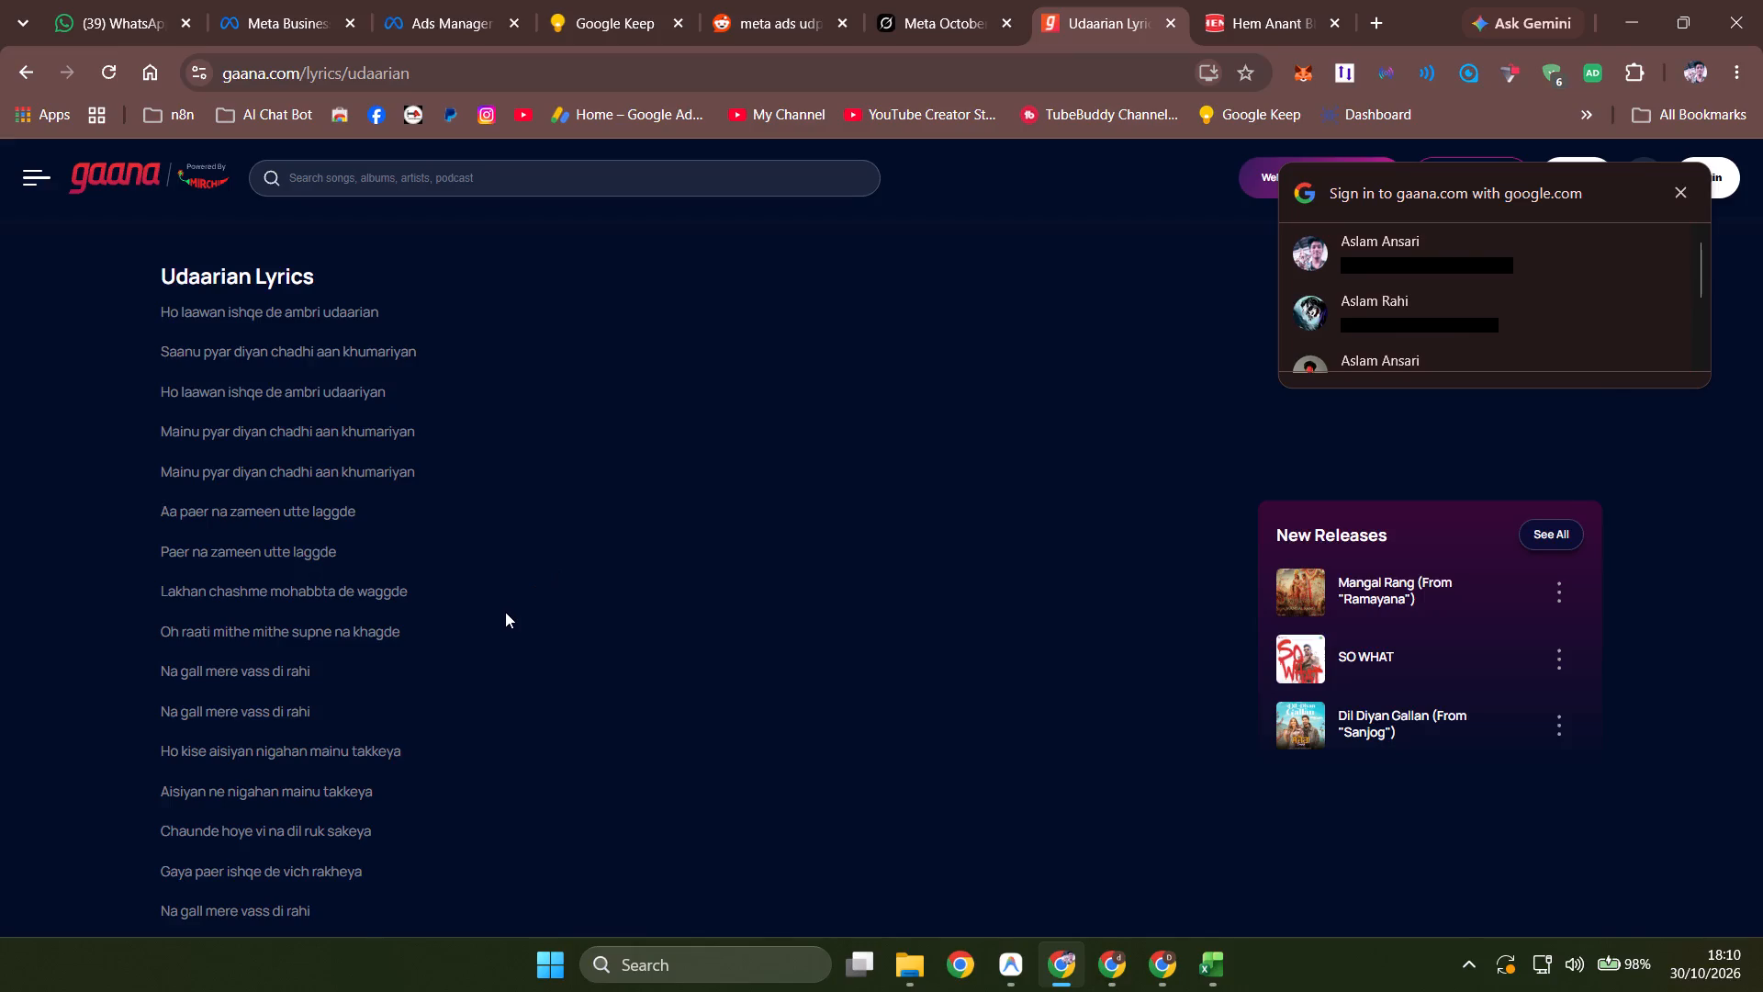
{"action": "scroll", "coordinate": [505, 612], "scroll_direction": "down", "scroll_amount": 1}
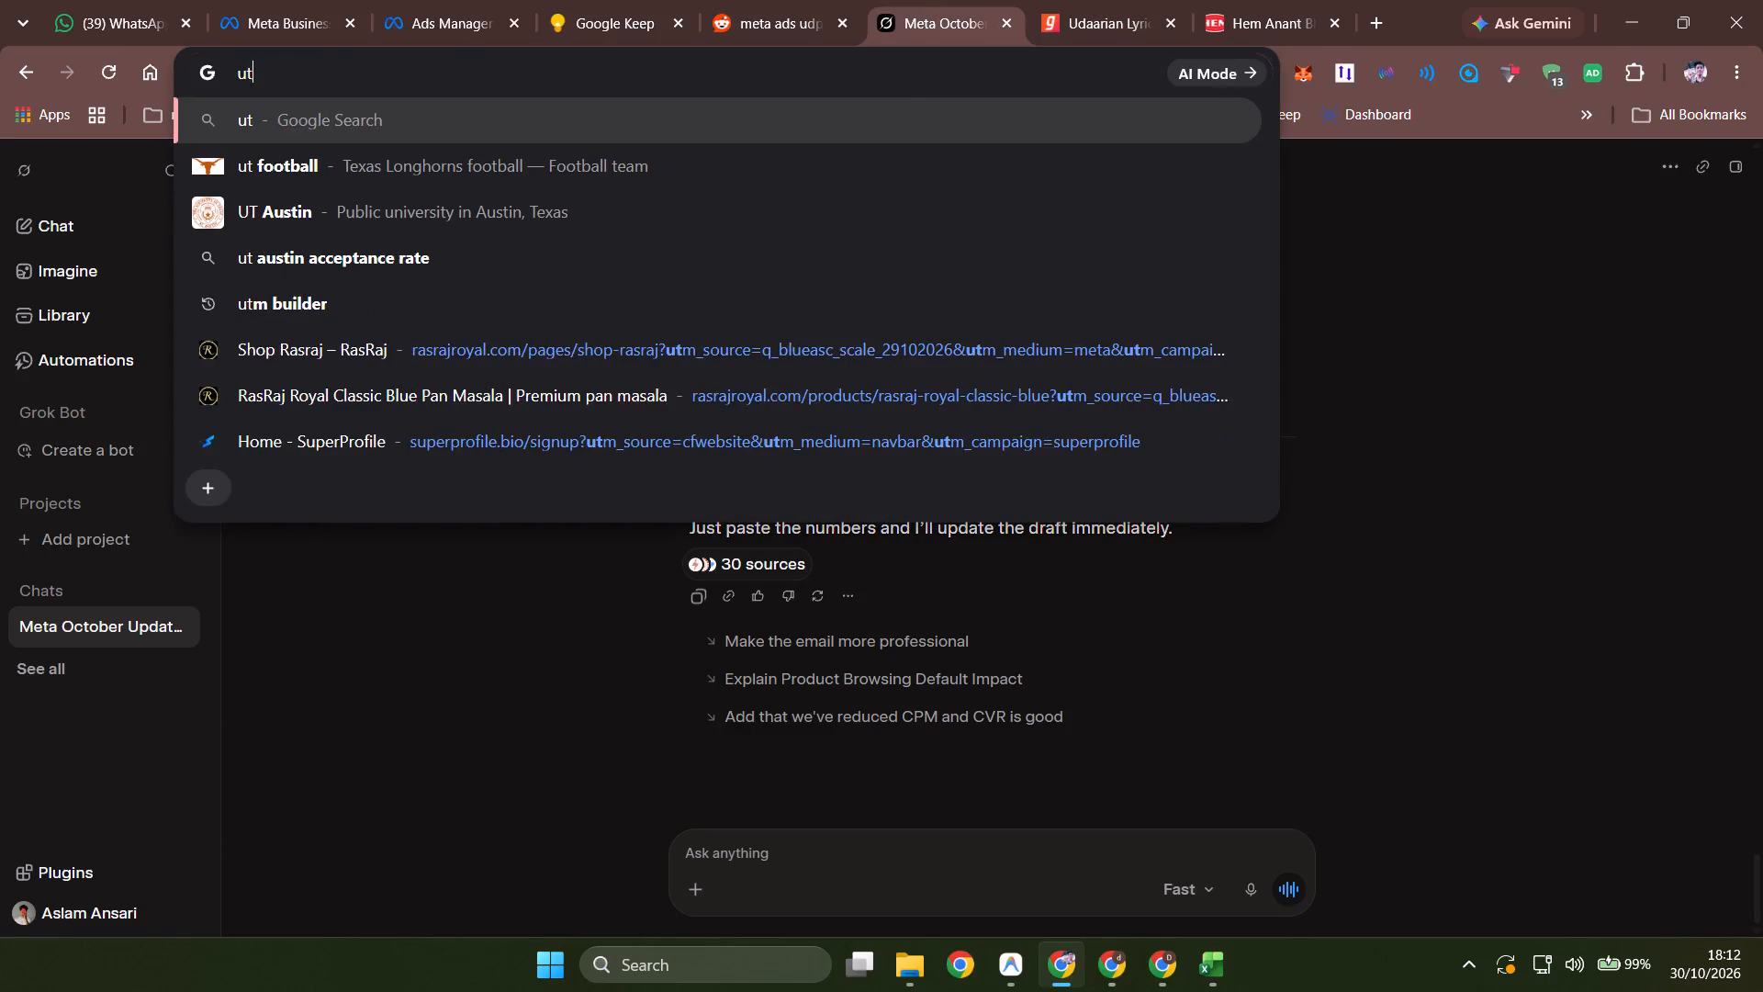
Search Google for "utm builder" and close the Reddit tab about meta ads.
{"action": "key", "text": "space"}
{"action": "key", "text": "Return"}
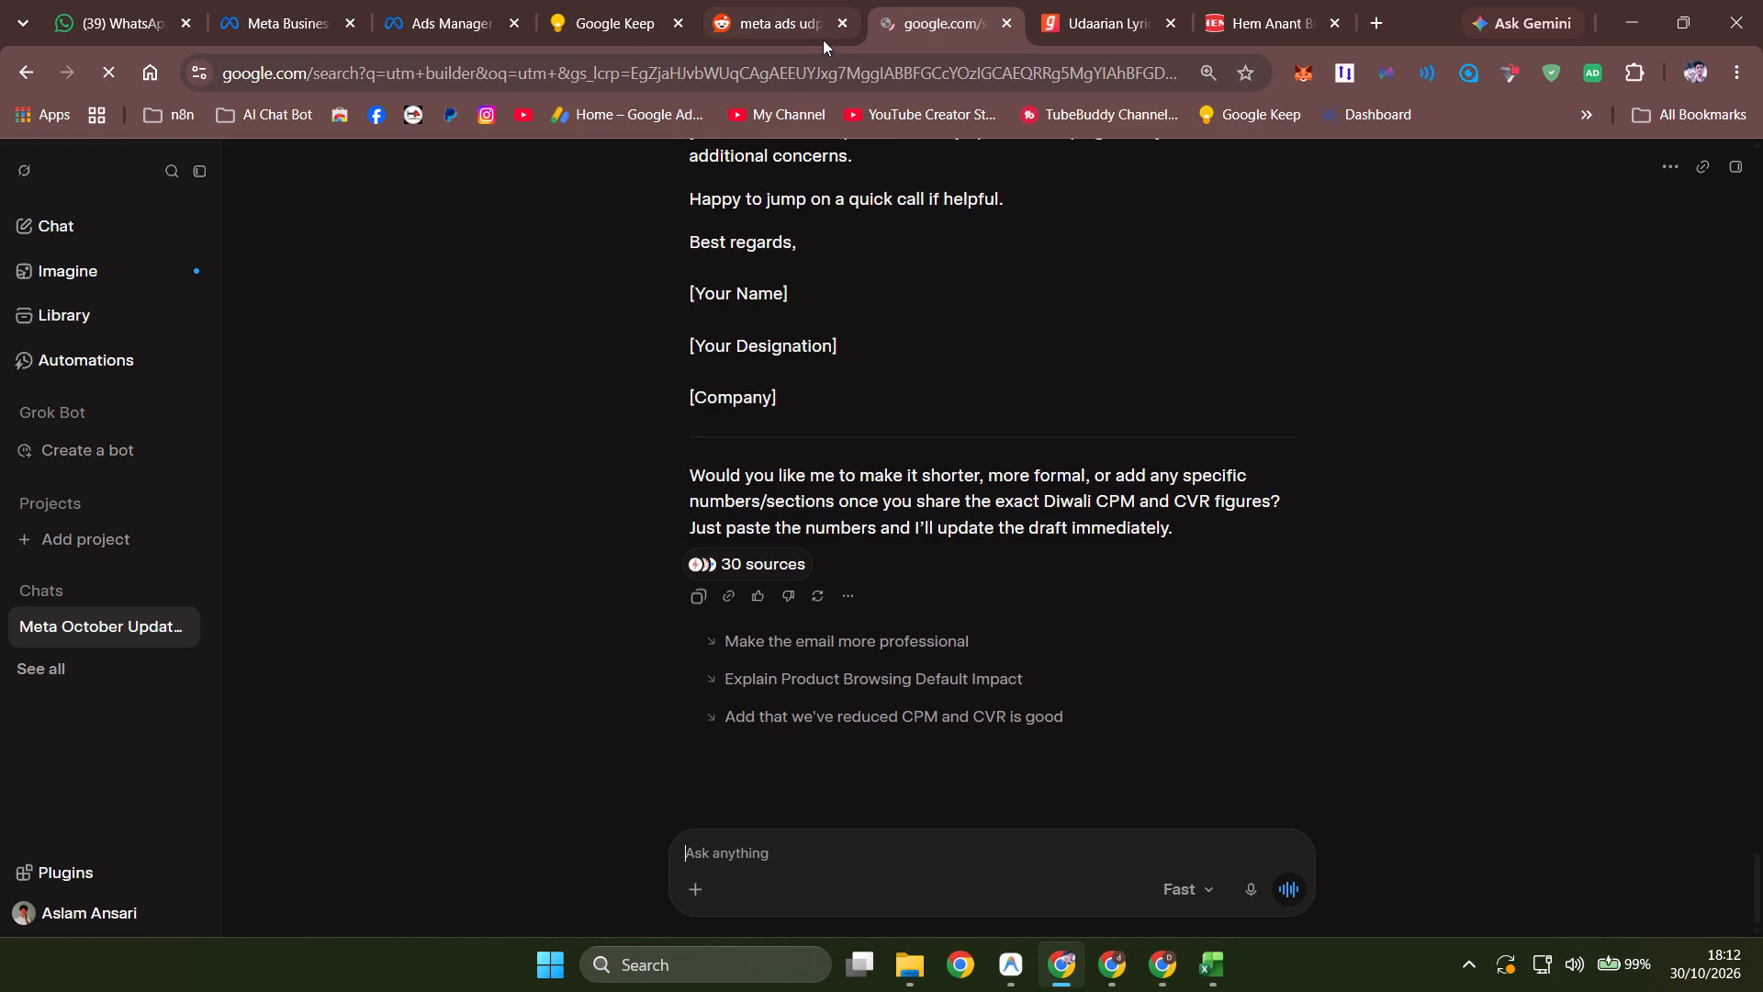
{"action": "left_click", "coordinate": [835, 19]}
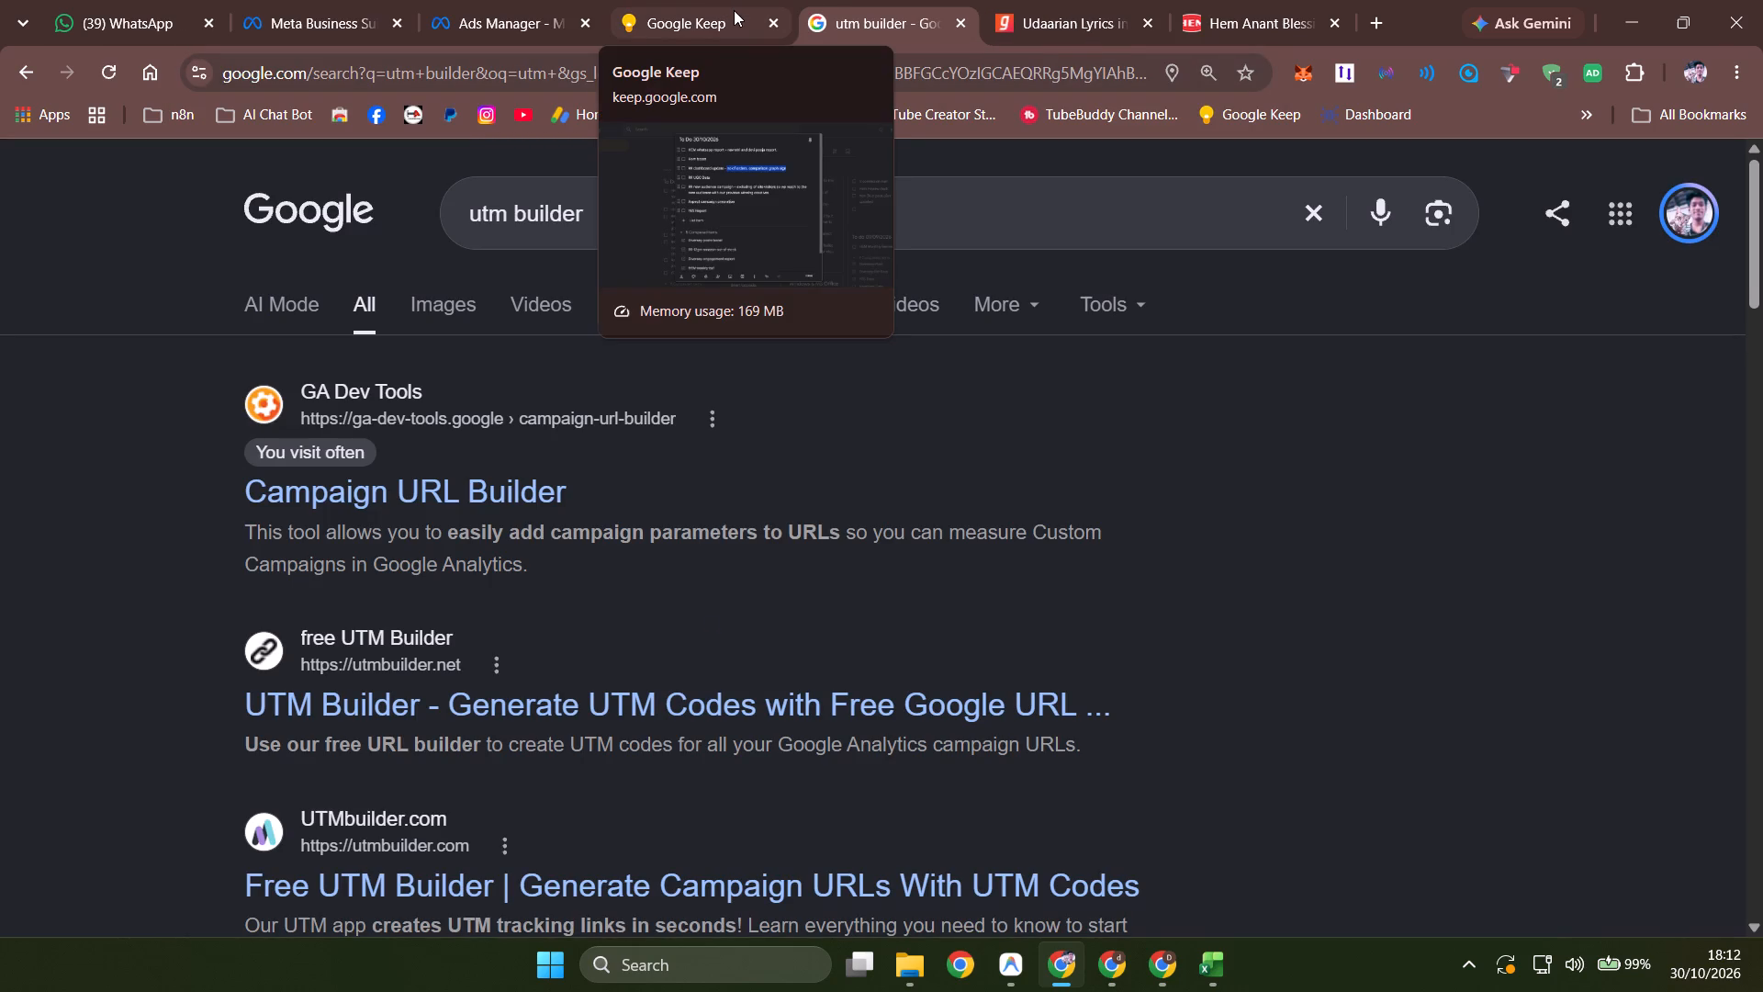
In Google Keep's To Do 30/10/2026 note, mark the "HEM whatsapp report + navratri and devi pooja report" item as completed.
{"action": "left_click", "coordinate": [686, 8]}
{"action": "left_click", "coordinate": [736, 283]}
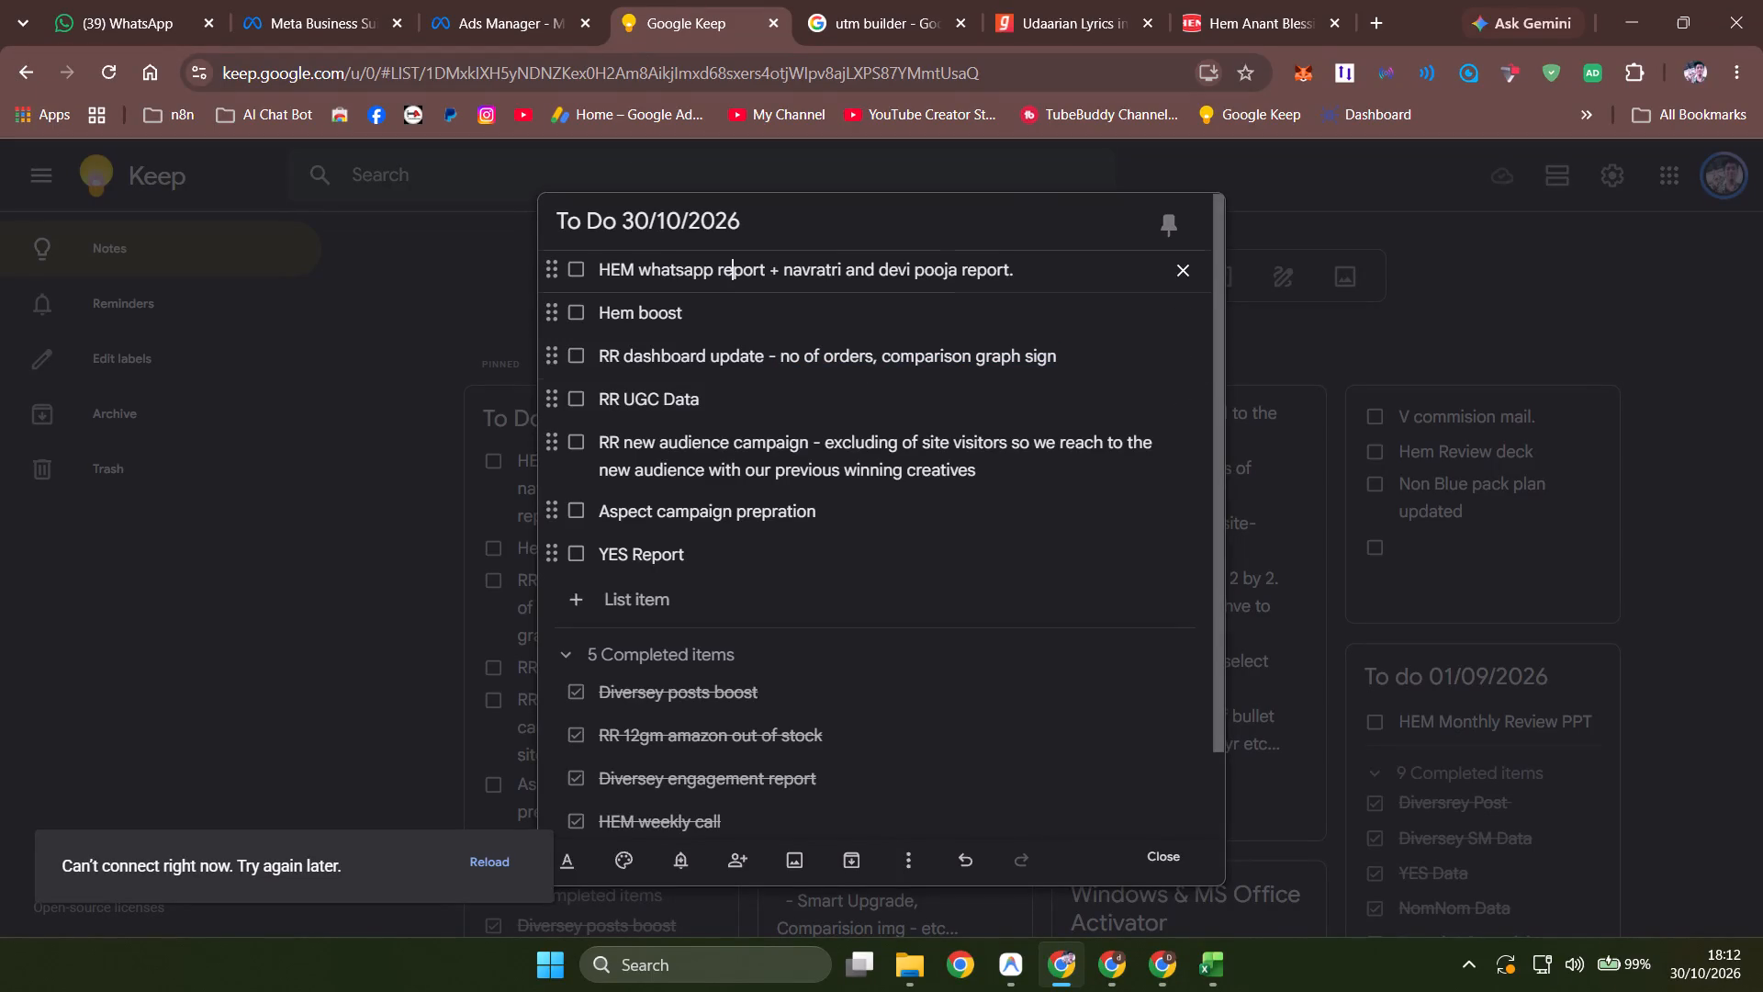
{"action": "left_click", "coordinate": [567, 267]}
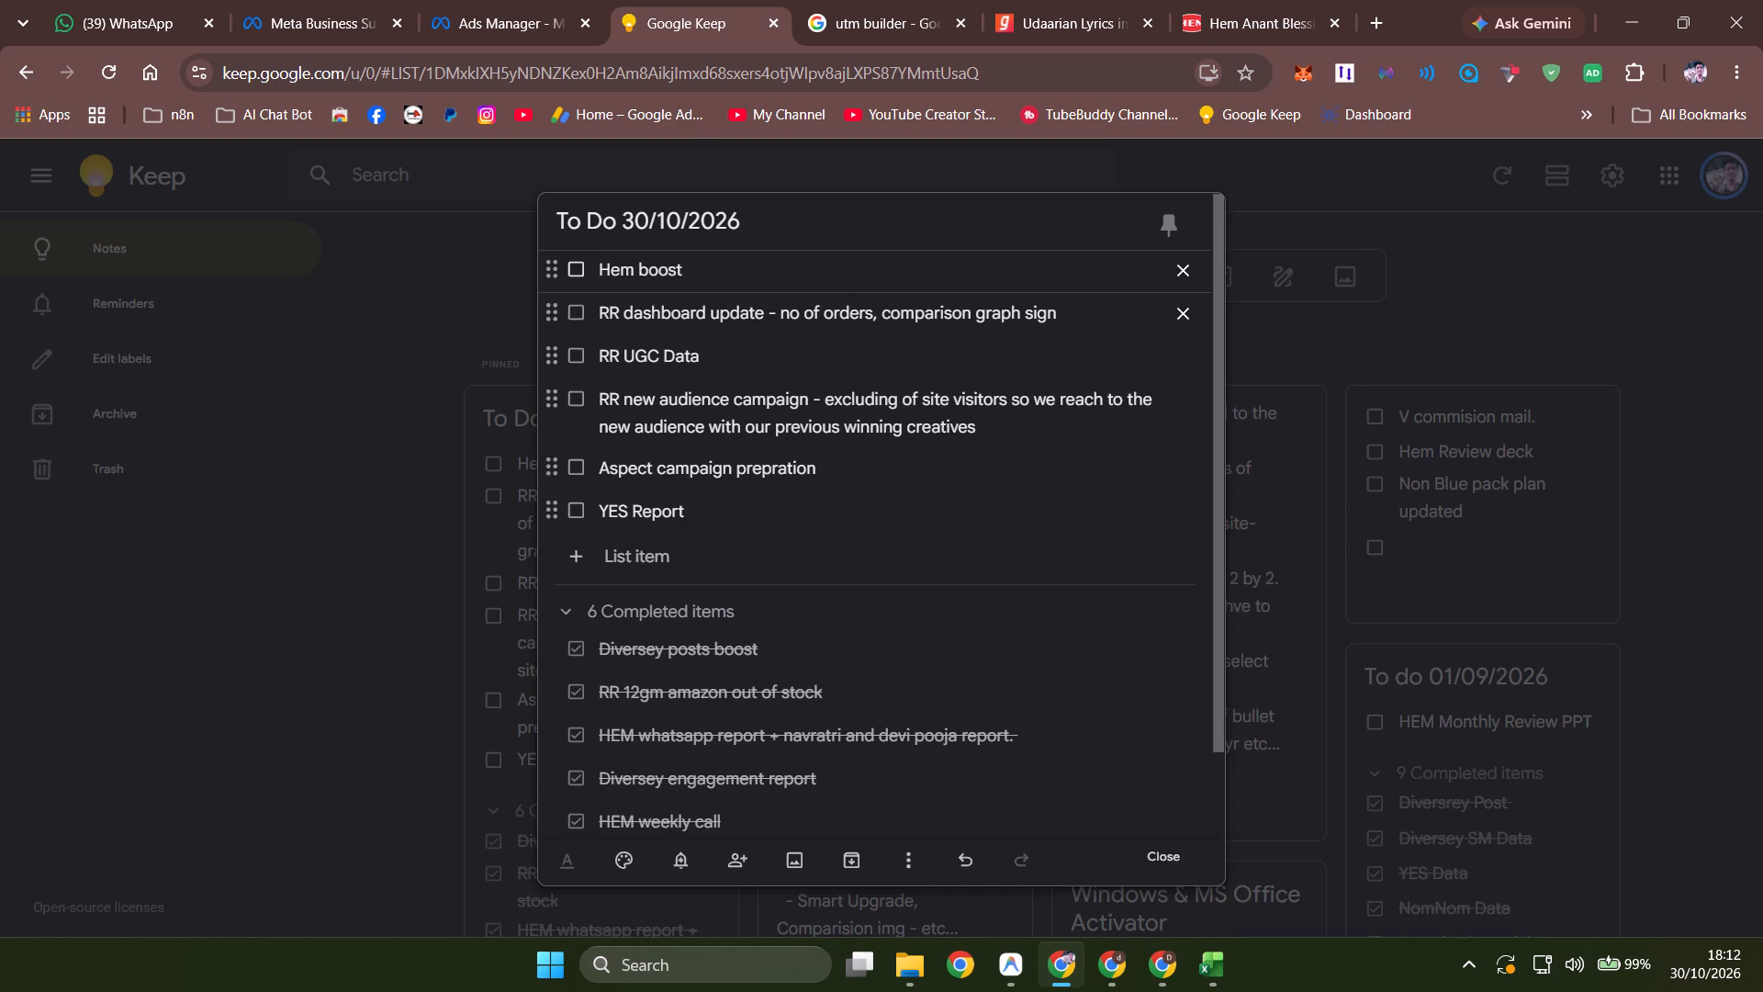
Return to the "utm builder" search results and open the GA Dev Tools Campaign URL Builder.
{"action": "left_click", "coordinate": [483, 0]}
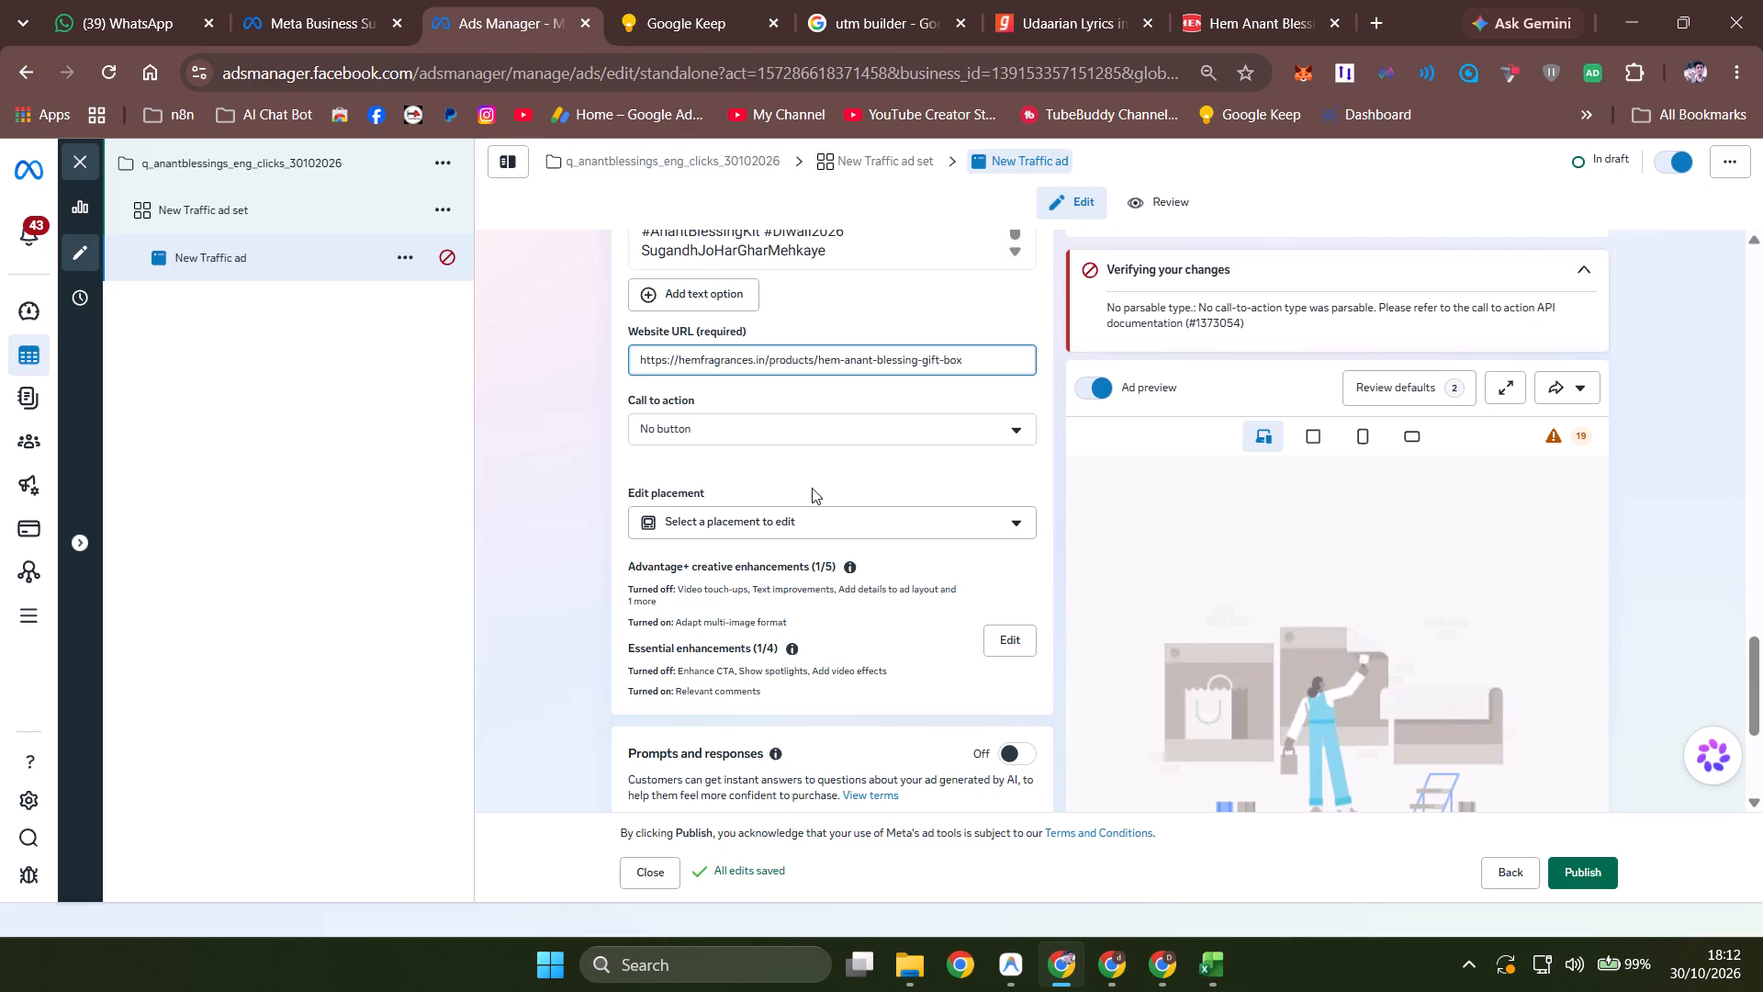
{"action": "left_click", "coordinate": [739, 0]}
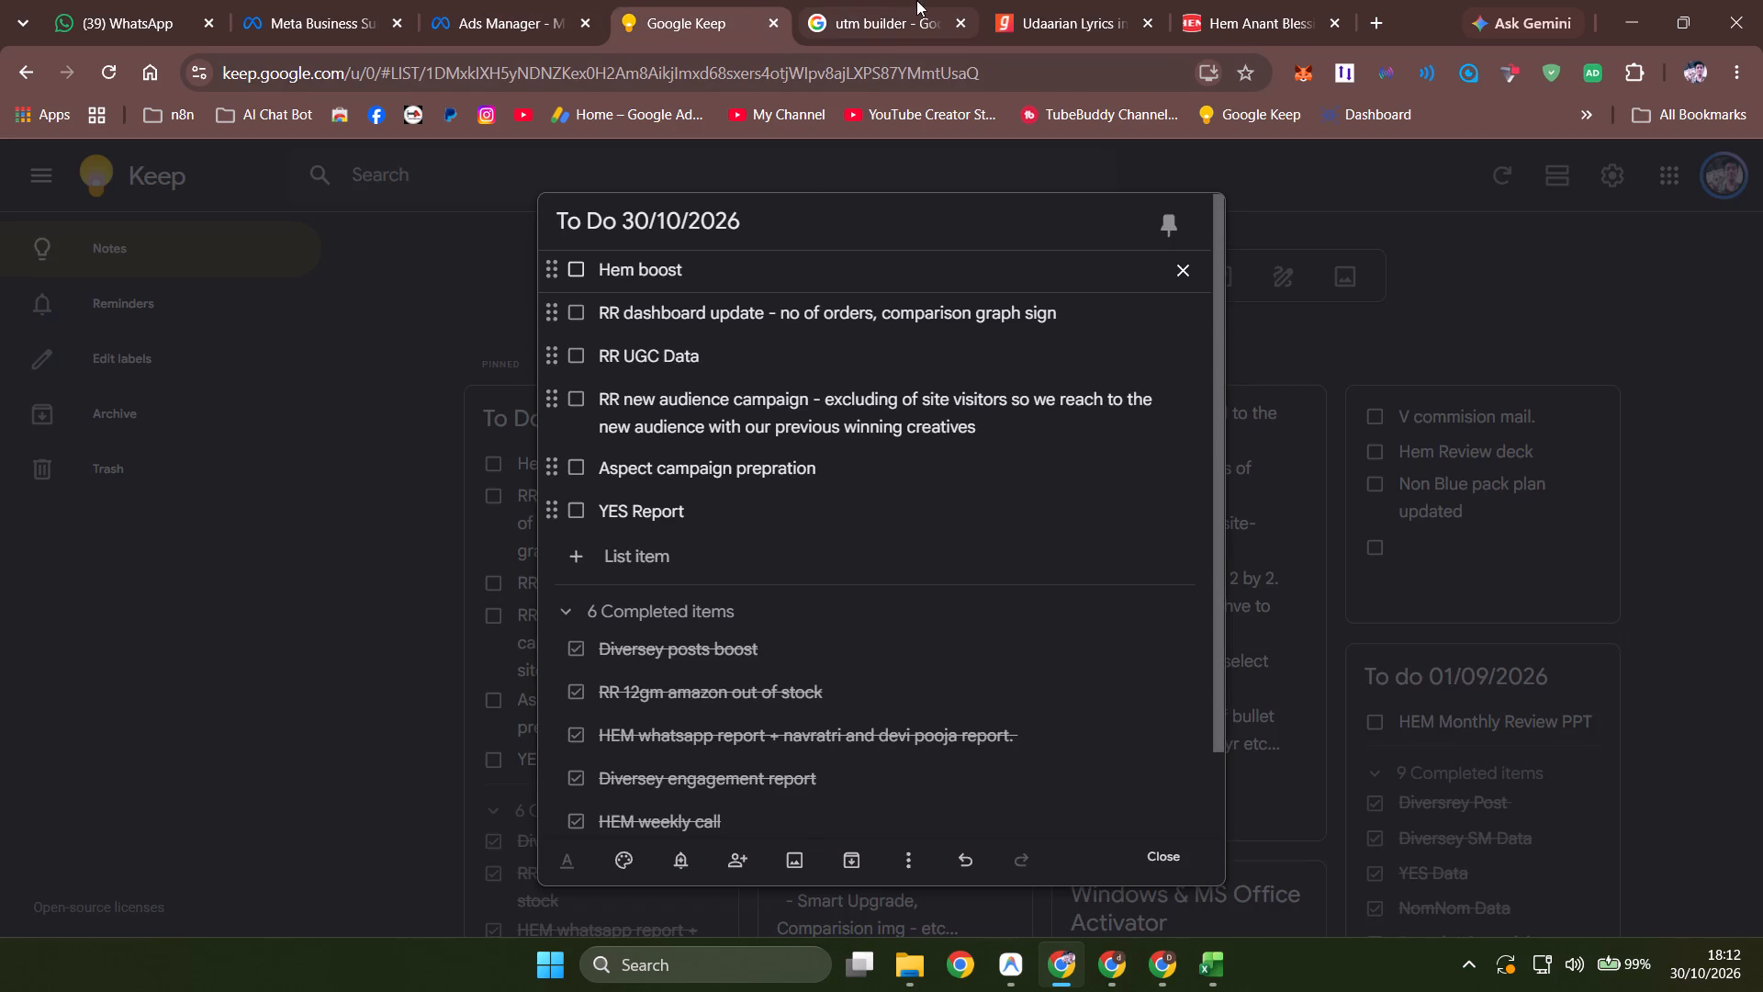
{"action": "left_click", "coordinate": [874, 0]}
{"action": "left_click", "coordinate": [472, 487]}
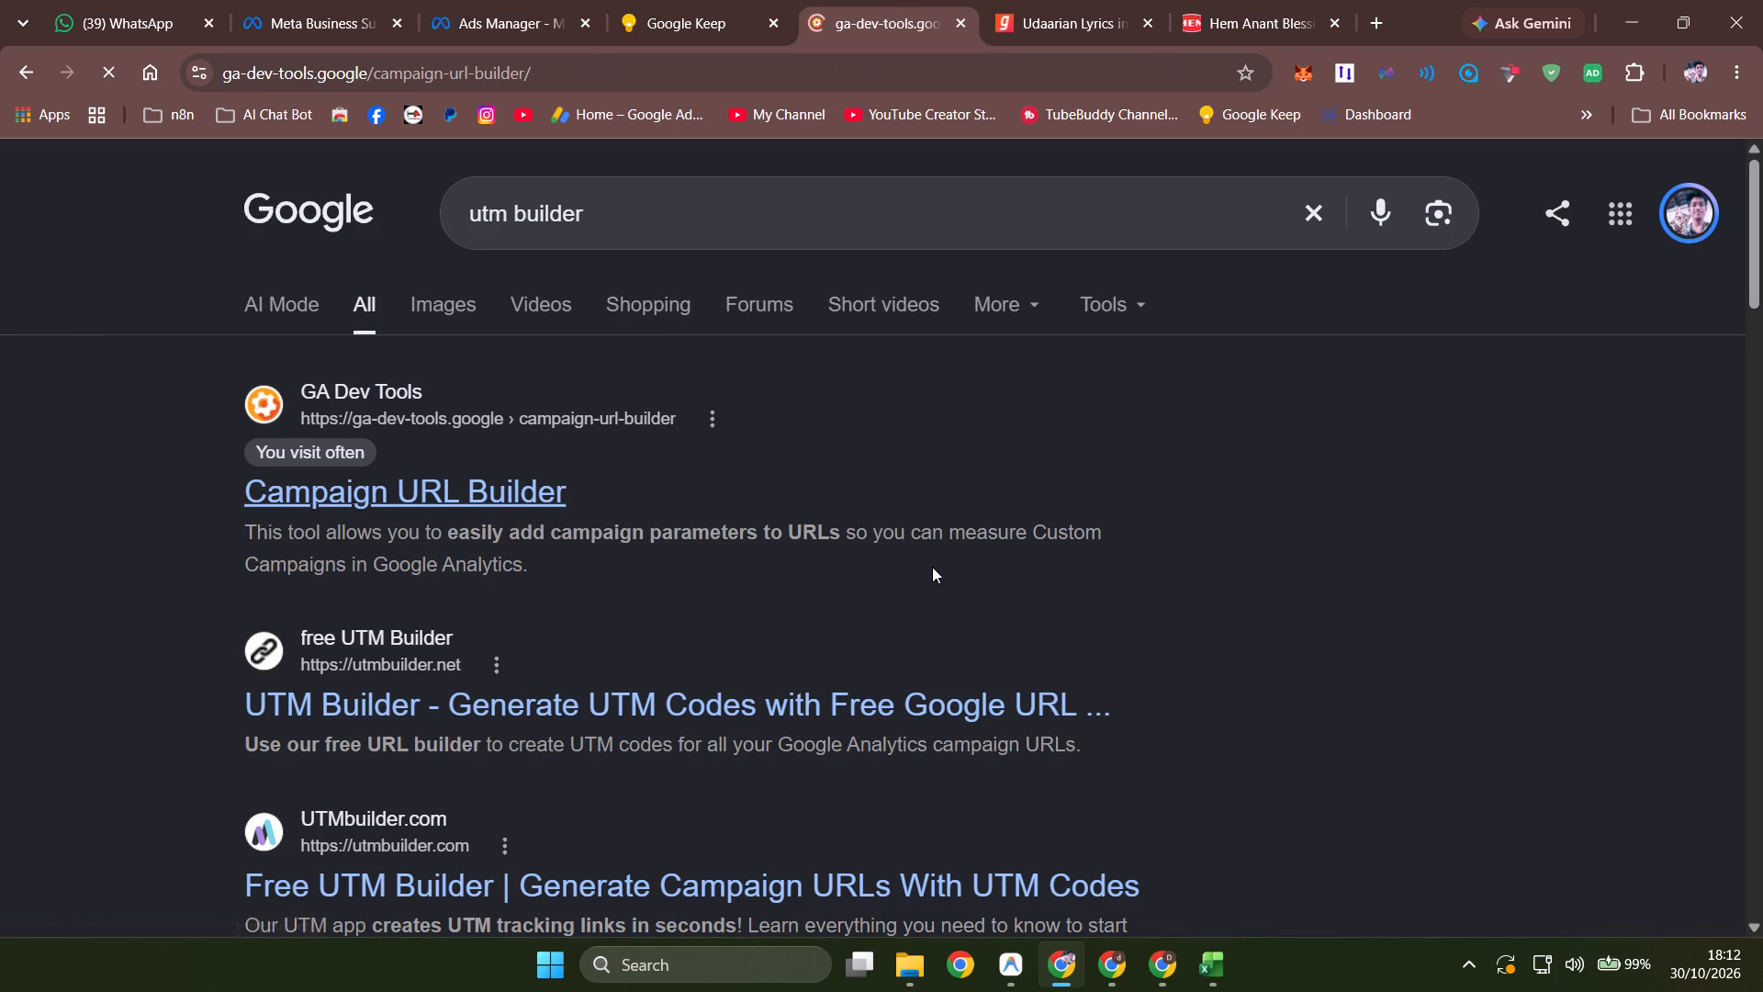
{"action": "left_click", "coordinate": [511, 534]}
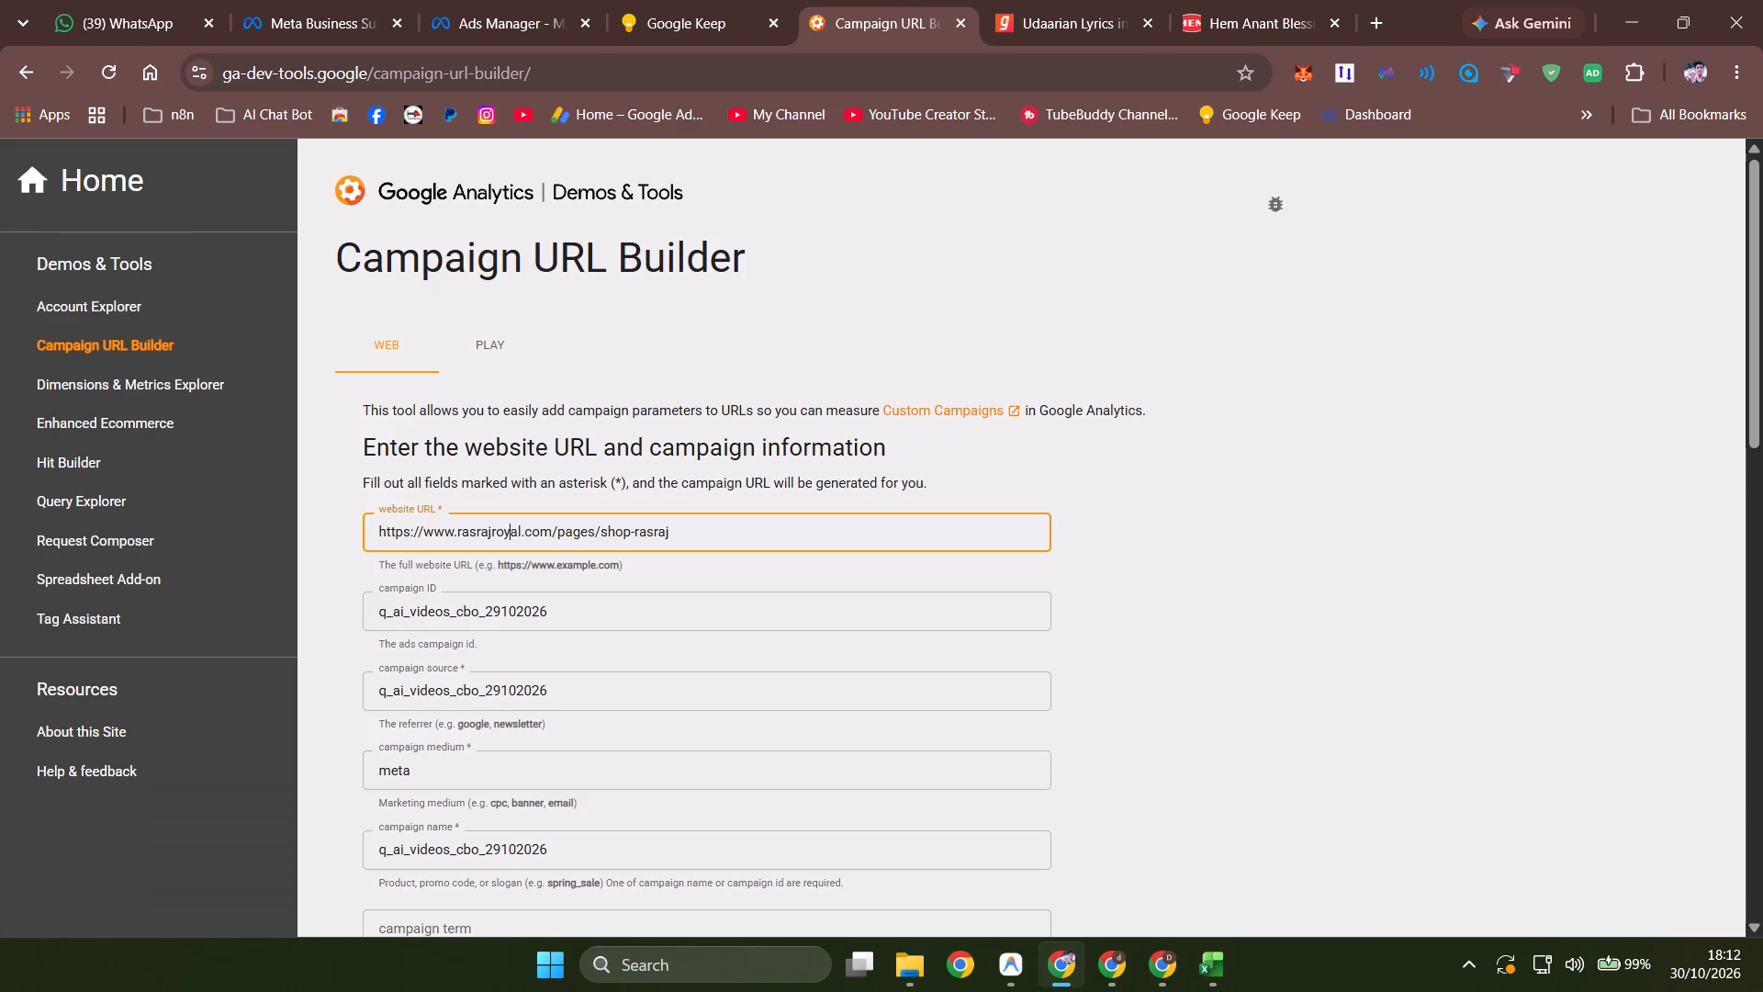
{"action": "key", "text": "ctrl+a"}
{"action": "key", "text": "ctrl+v"}
Copy the campaign name q_anantblessings_eng_clicks_30102026 from Ads Manager and set it as the campaign ID in the Campaign URL Builder.
{"action": "left_click", "coordinate": [627, 606]}
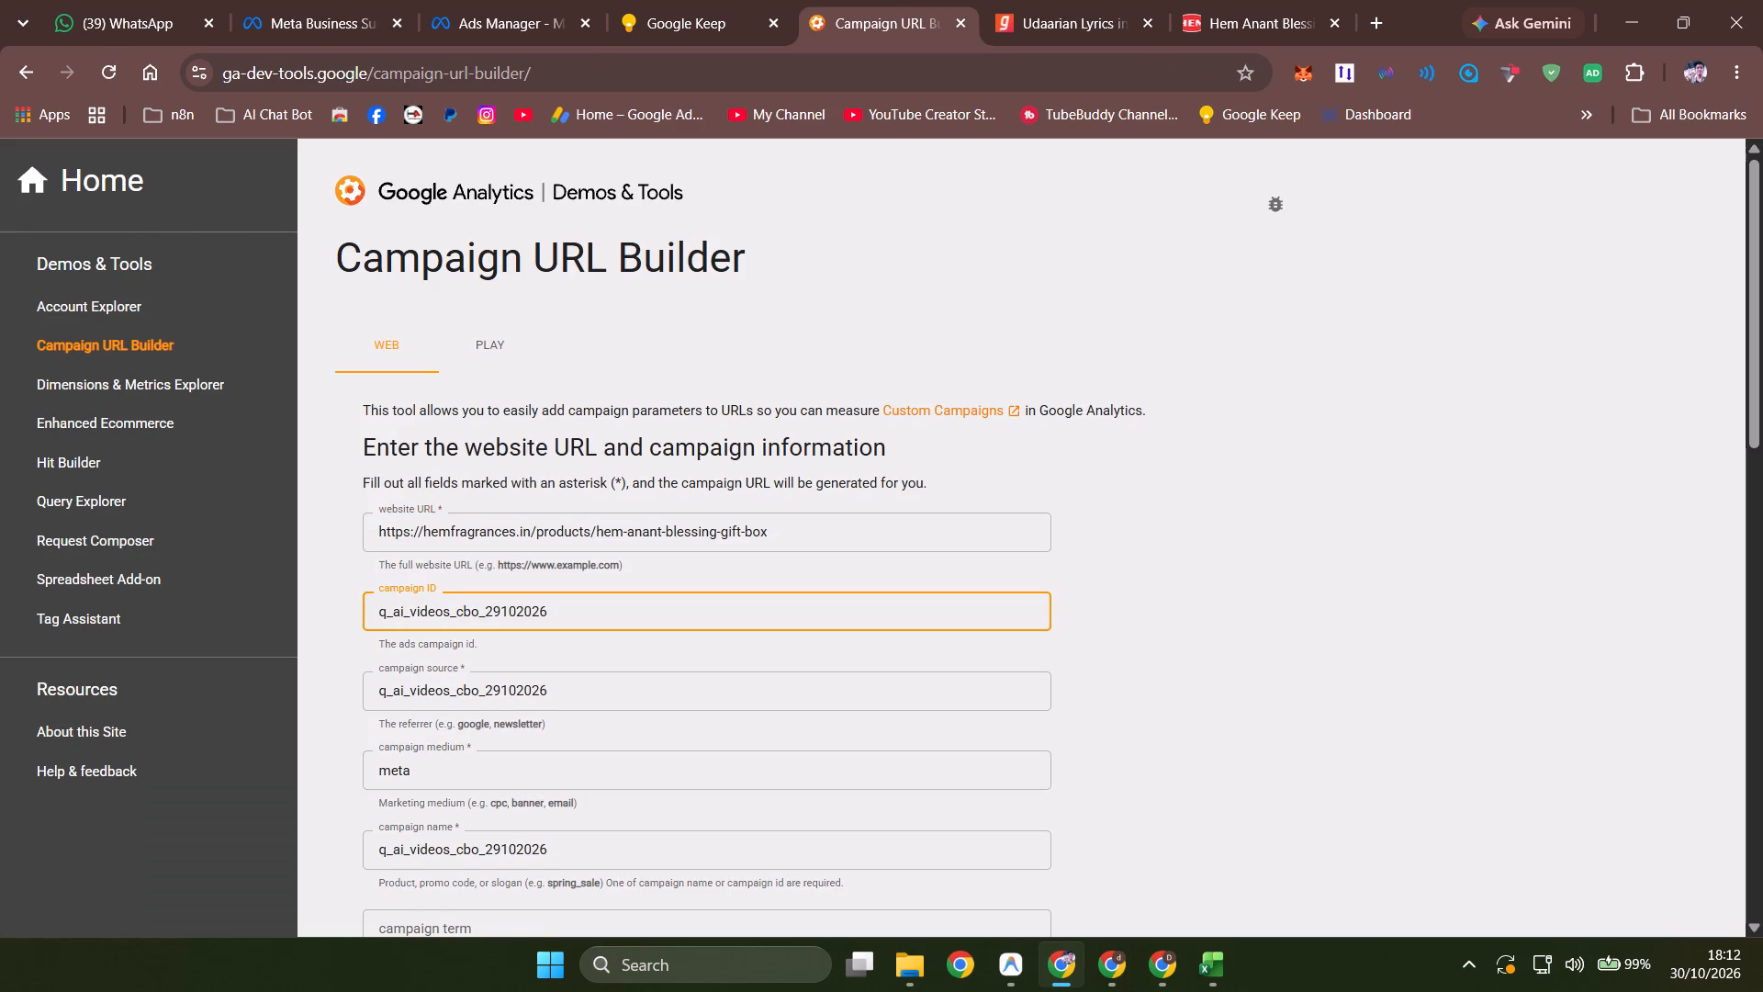
{"action": "left_click", "coordinate": [425, 606]}
{"action": "left_click", "coordinate": [500, 0]}
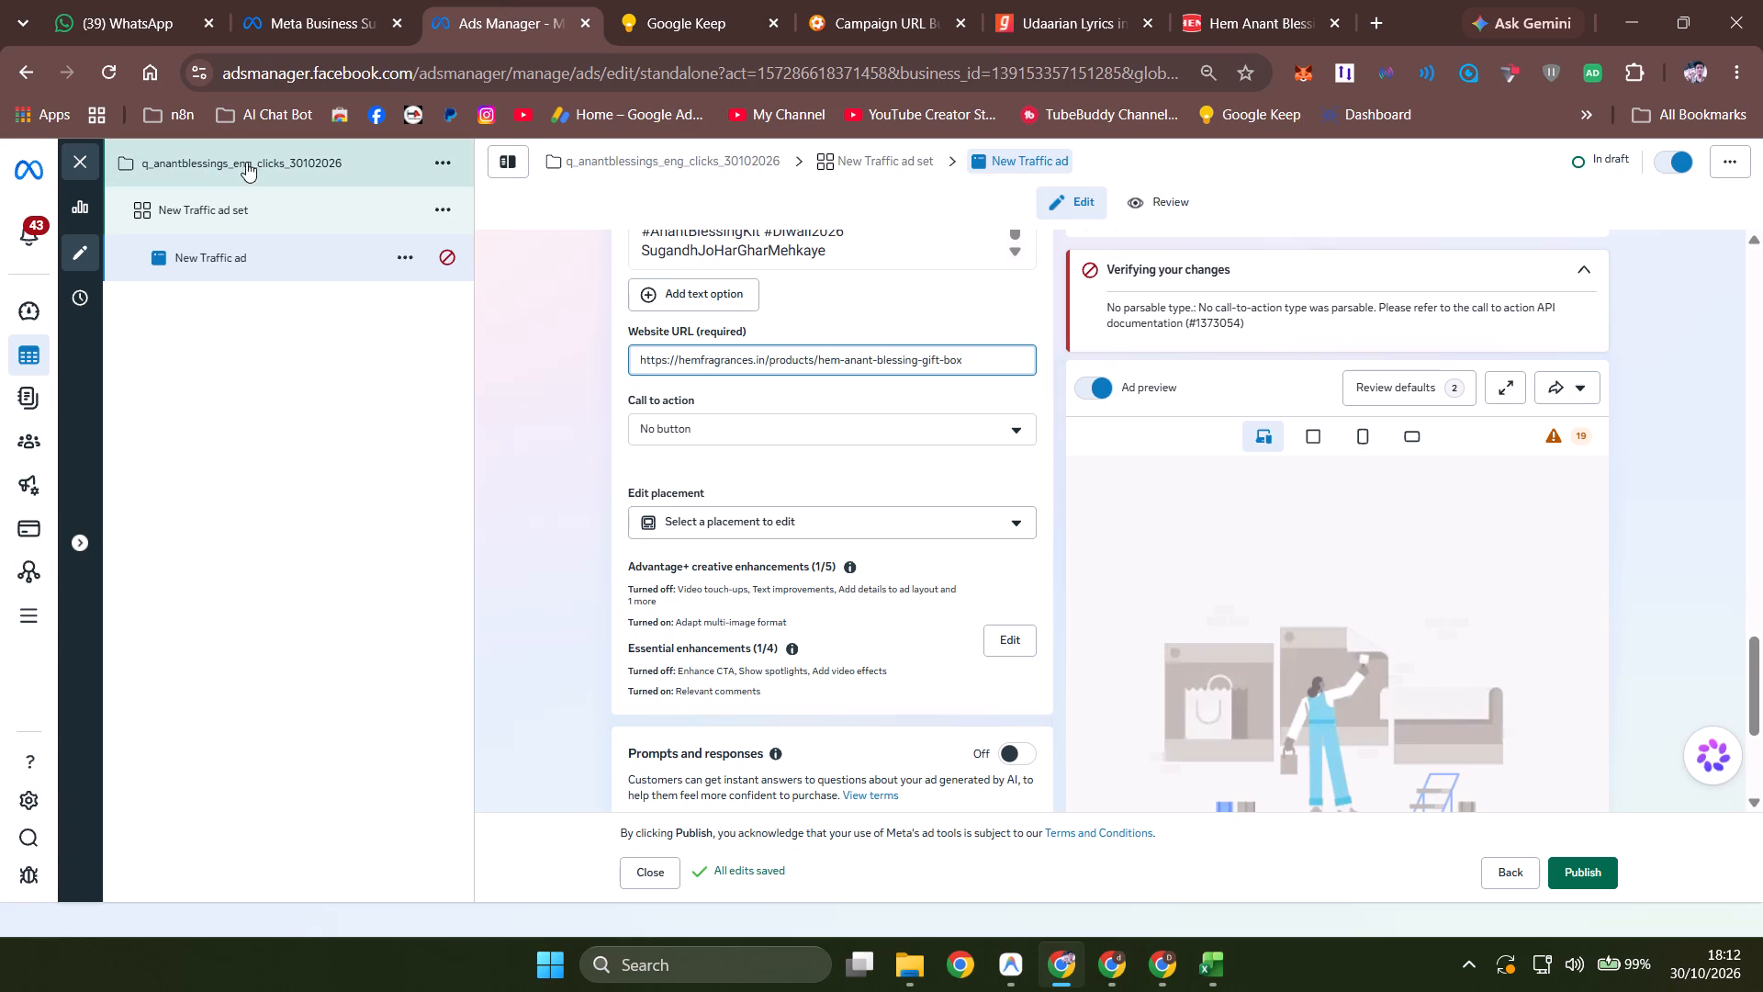
{"action": "double_click", "coordinate": [305, 163]}
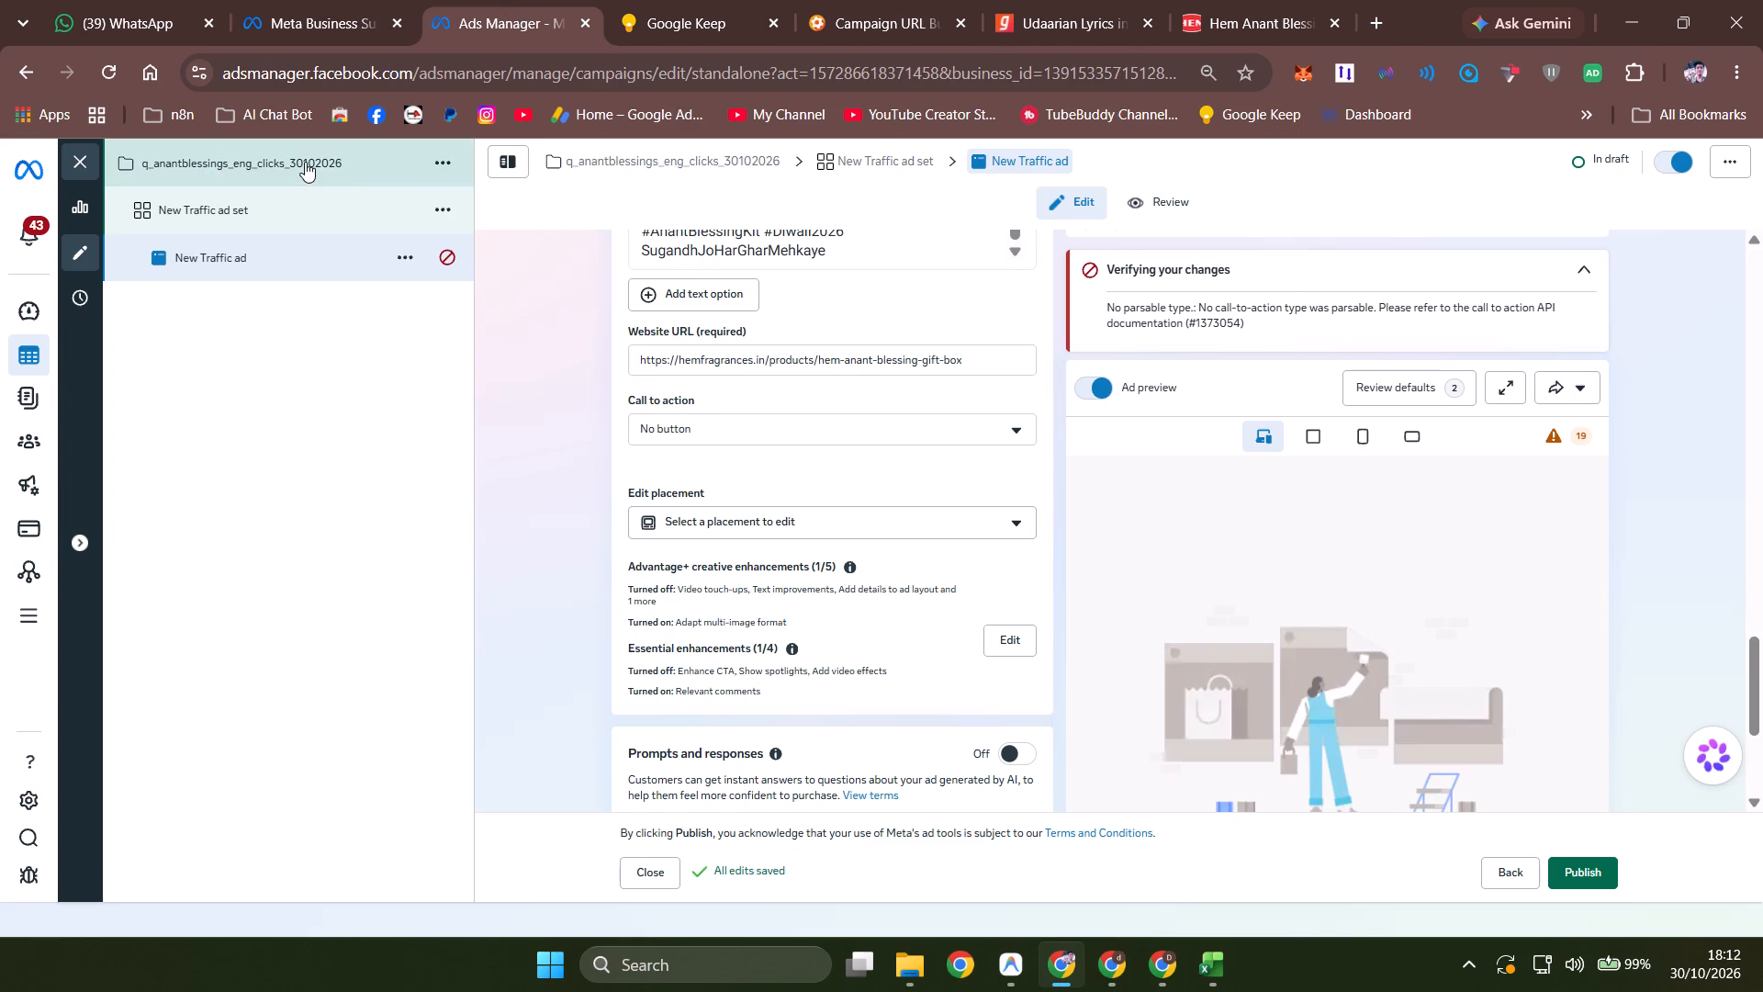
{"action": "double_click", "coordinate": [305, 162]}
{"action": "key", "text": "ctrl+c"}
{"action": "key", "text": "ctrl+c"}
{"action": "left_click", "coordinate": [670, 0]}
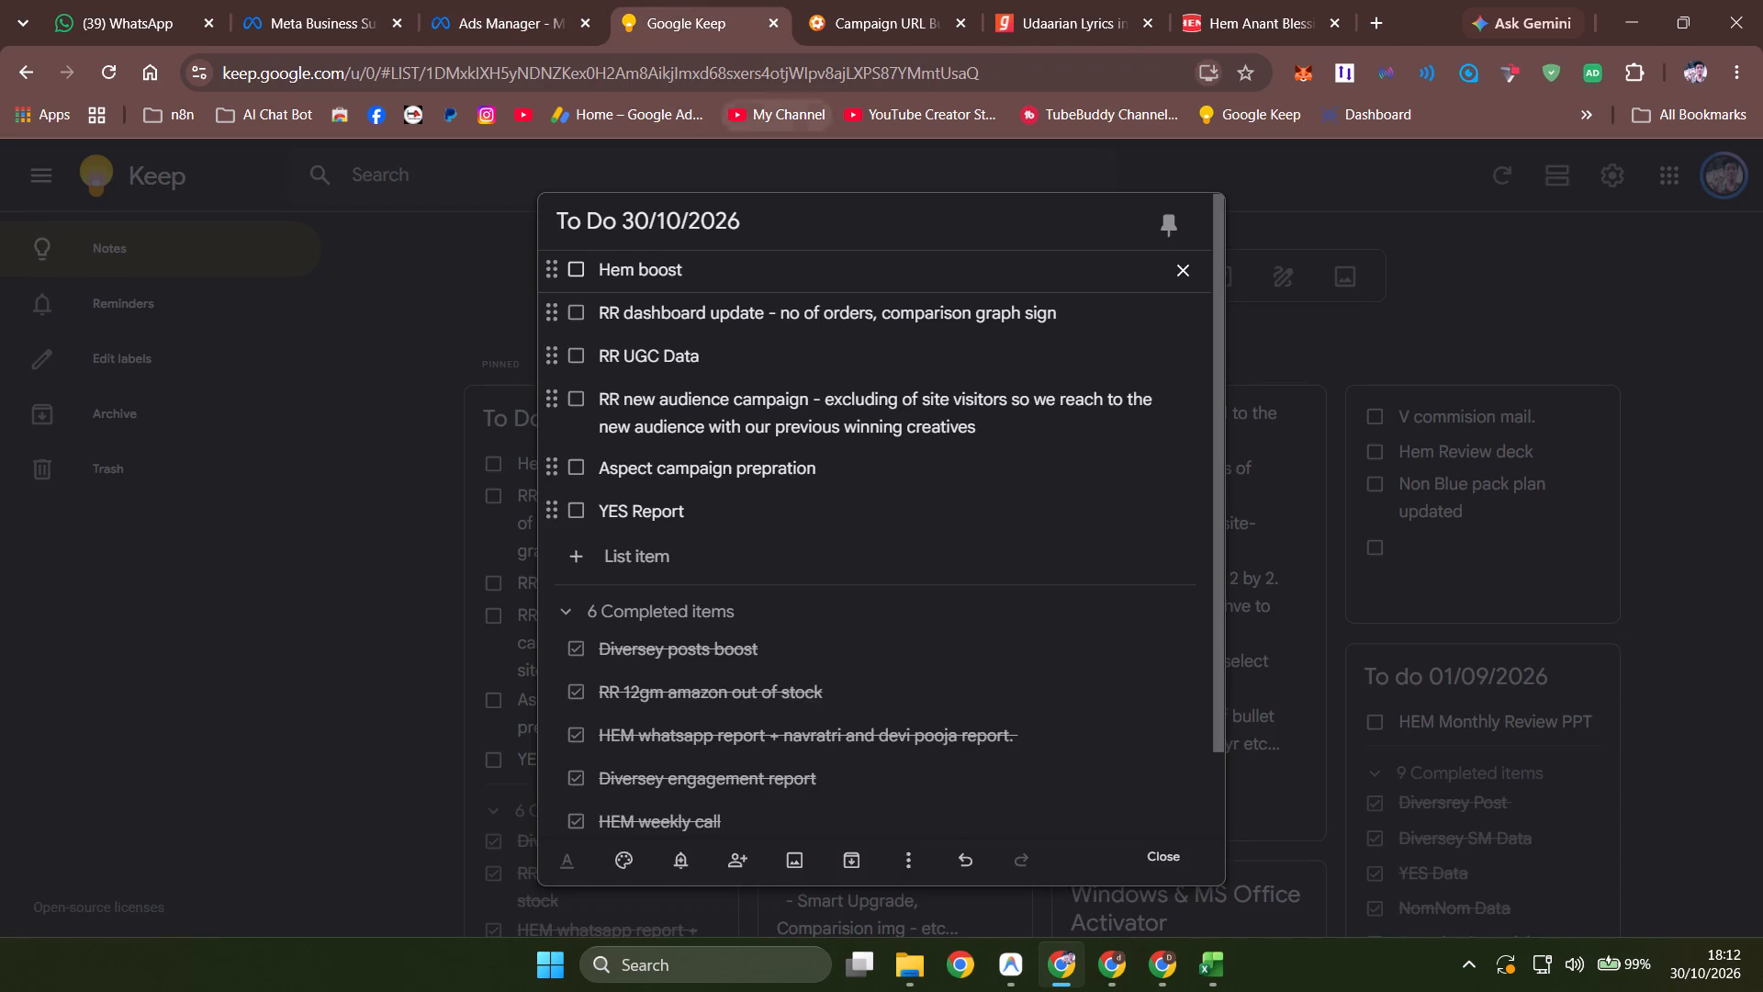
{"action": "left_click", "coordinate": [833, 9]}
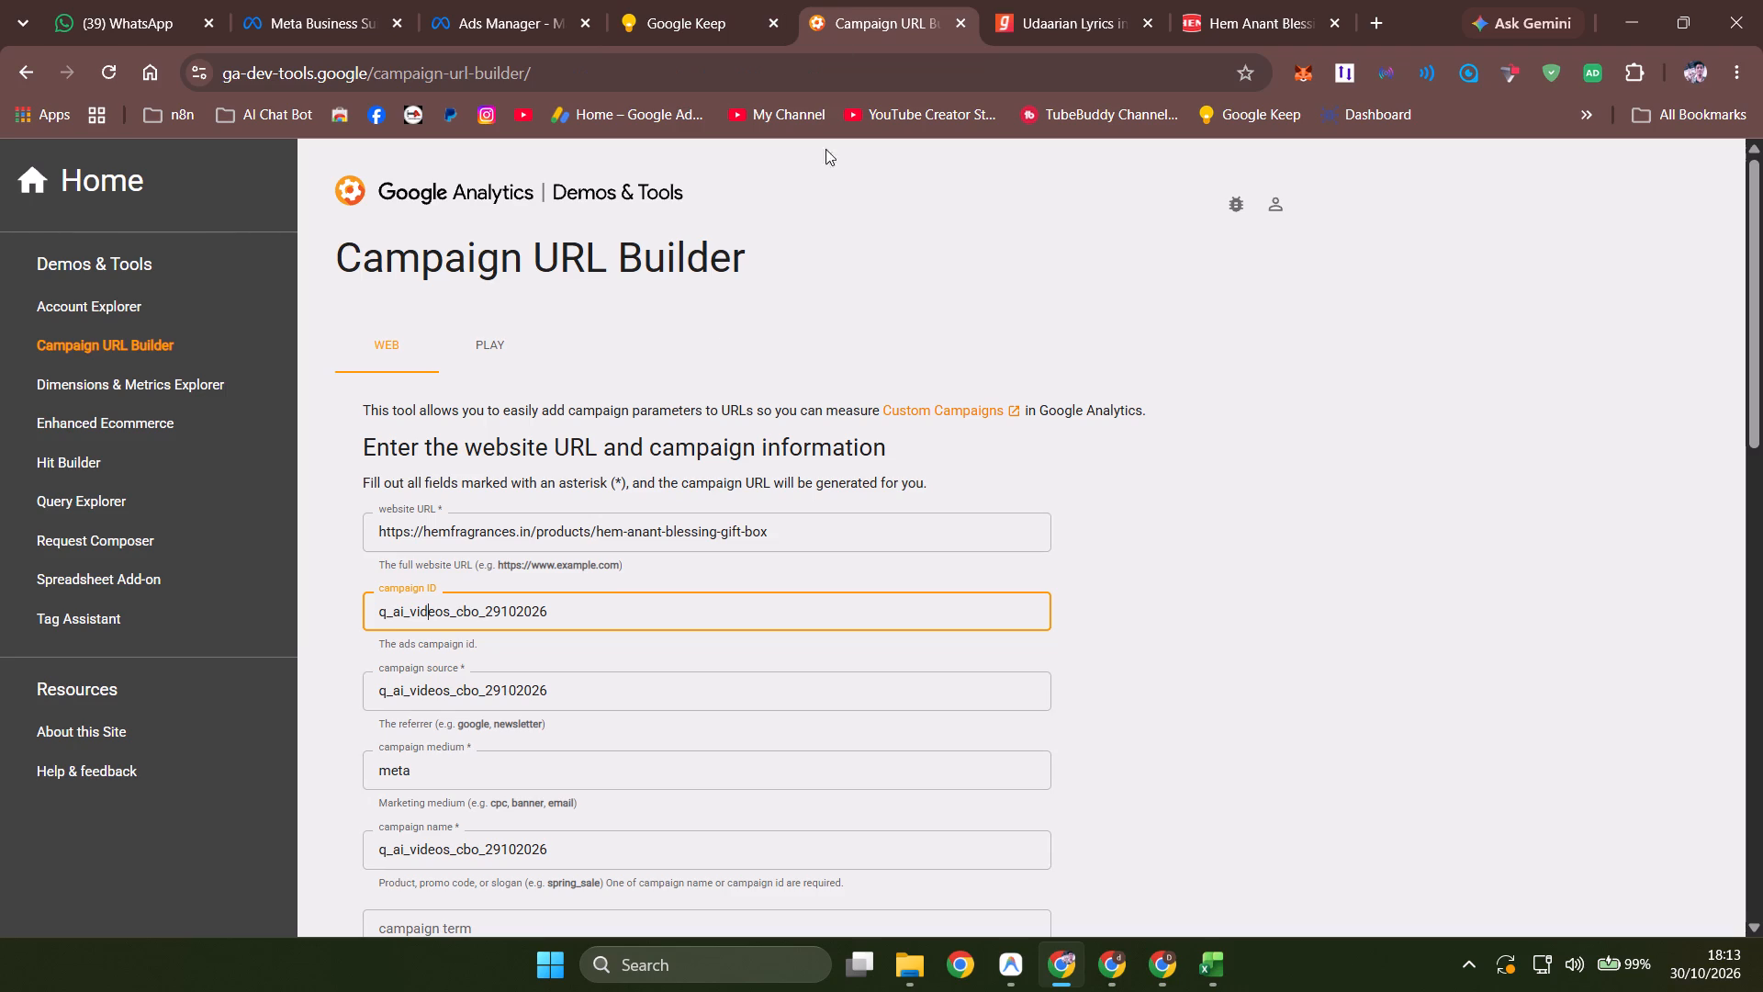
{"action": "left_click", "coordinate": [582, 610], "text": "ctrl"}
{"action": "key", "text": "ctrl+a"}
{"action": "key", "text": "ctrl+v"}
Set both the campaign source and the campaign name in the URL builder to q_anantblessings_eng_clicks_30102026.
{"action": "left_click", "coordinate": [628, 688]}
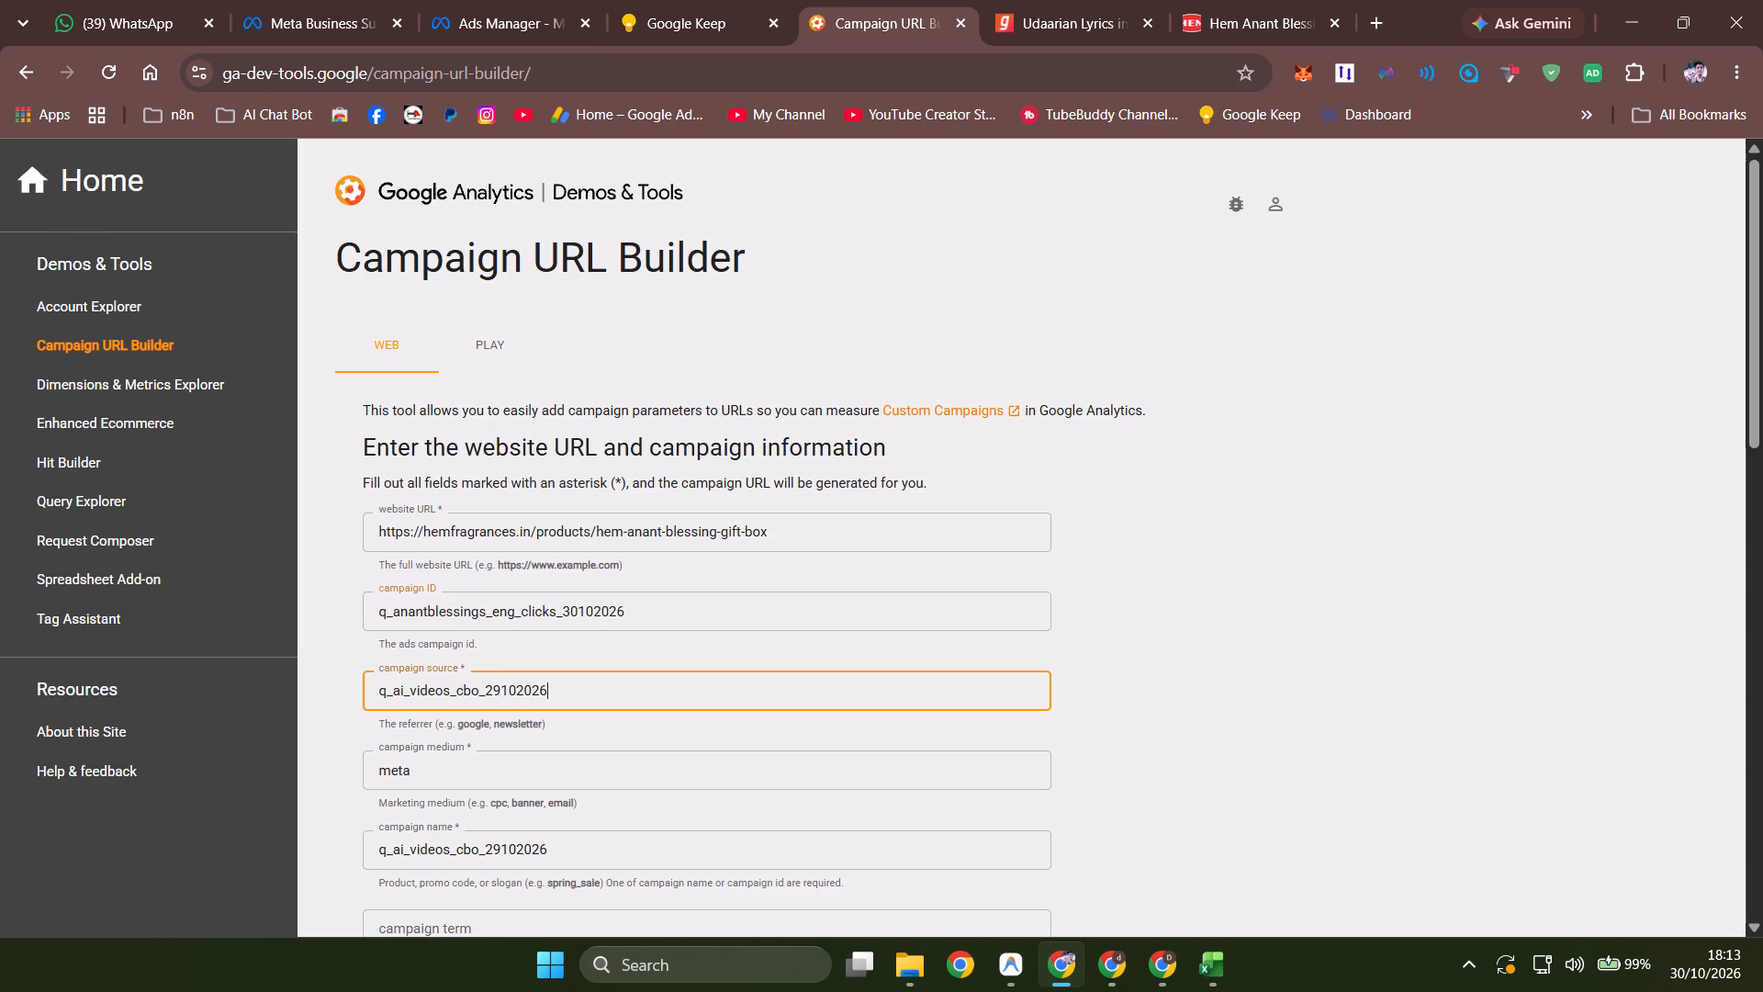
{"action": "key", "text": "ctrl+a"}
{"action": "key", "text": "ctrl+v"}
{"action": "scroll", "coordinate": [739, 693], "scroll_direction": "down", "scroll_amount": 2}
{"action": "left_click", "coordinate": [633, 612]}
{"action": "key", "text": "ctrl+a"}
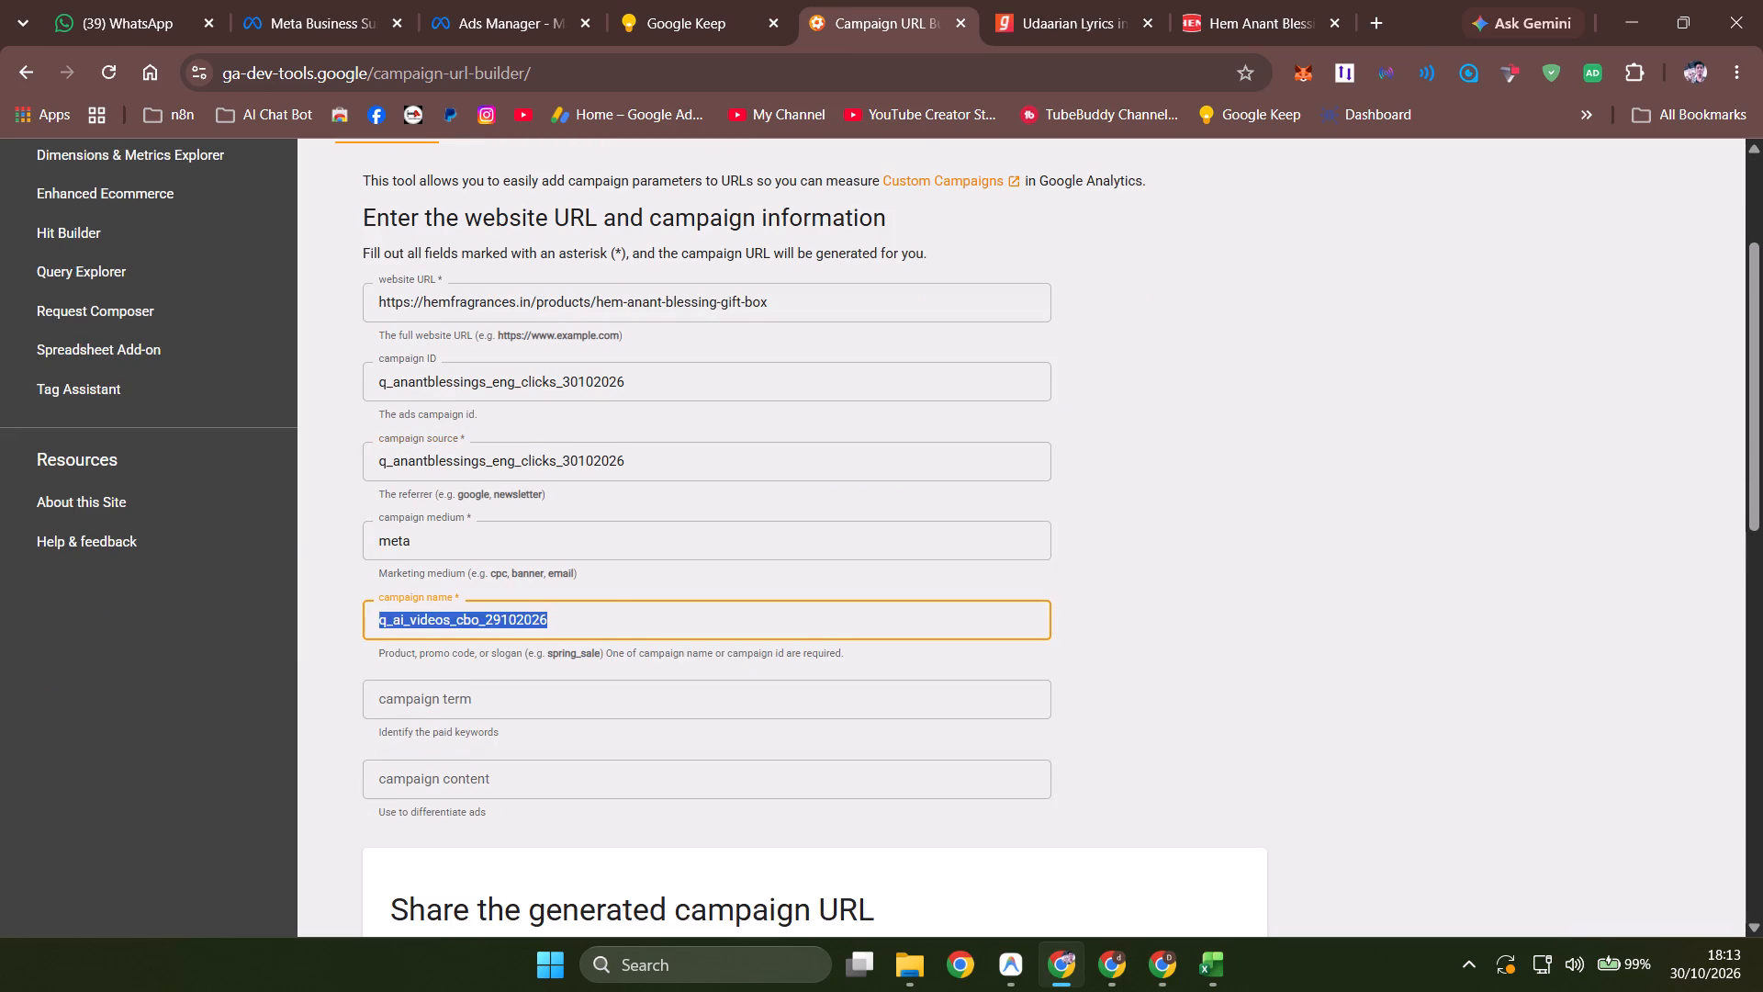
{"action": "key", "text": "ctrl+v"}
Copy the generated campaign URL and replace the Website URL of New Traffic ad in Ads Manager with this UTM-tagged link.
{"action": "scroll", "coordinate": [851, 607], "scroll_direction": "down", "scroll_amount": 2}
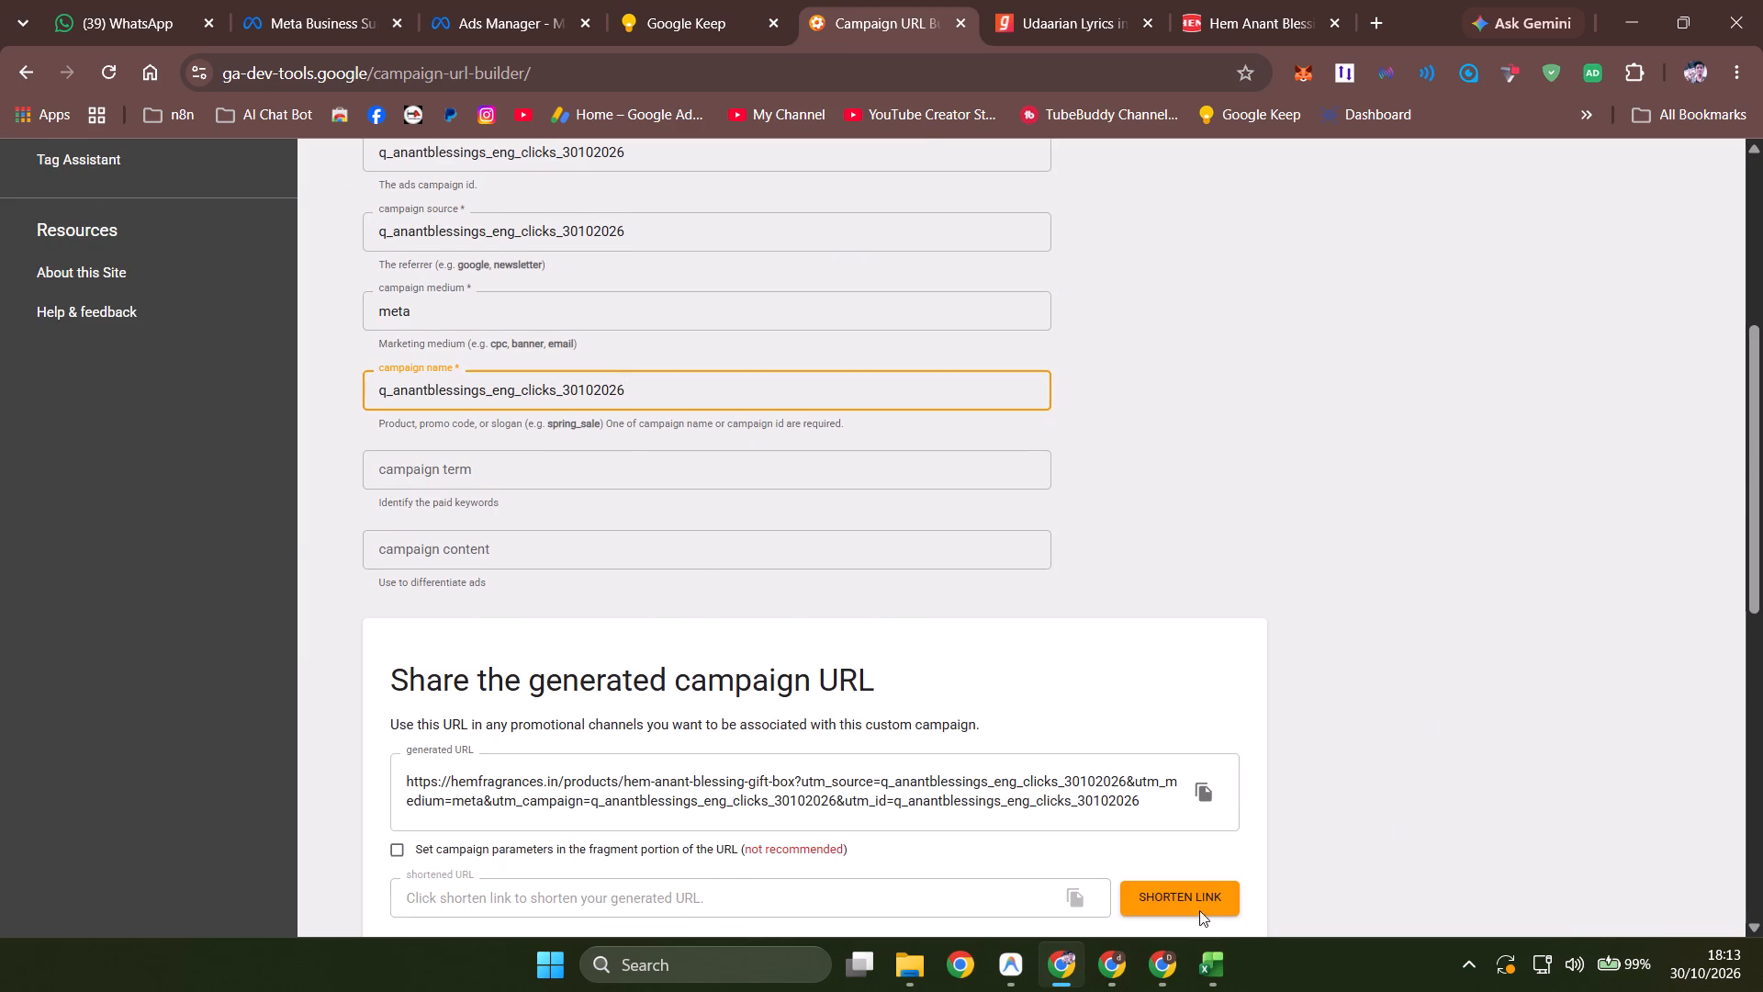
{"action": "left_click", "coordinate": [1210, 790]}
{"action": "left_click", "coordinate": [488, 0]}
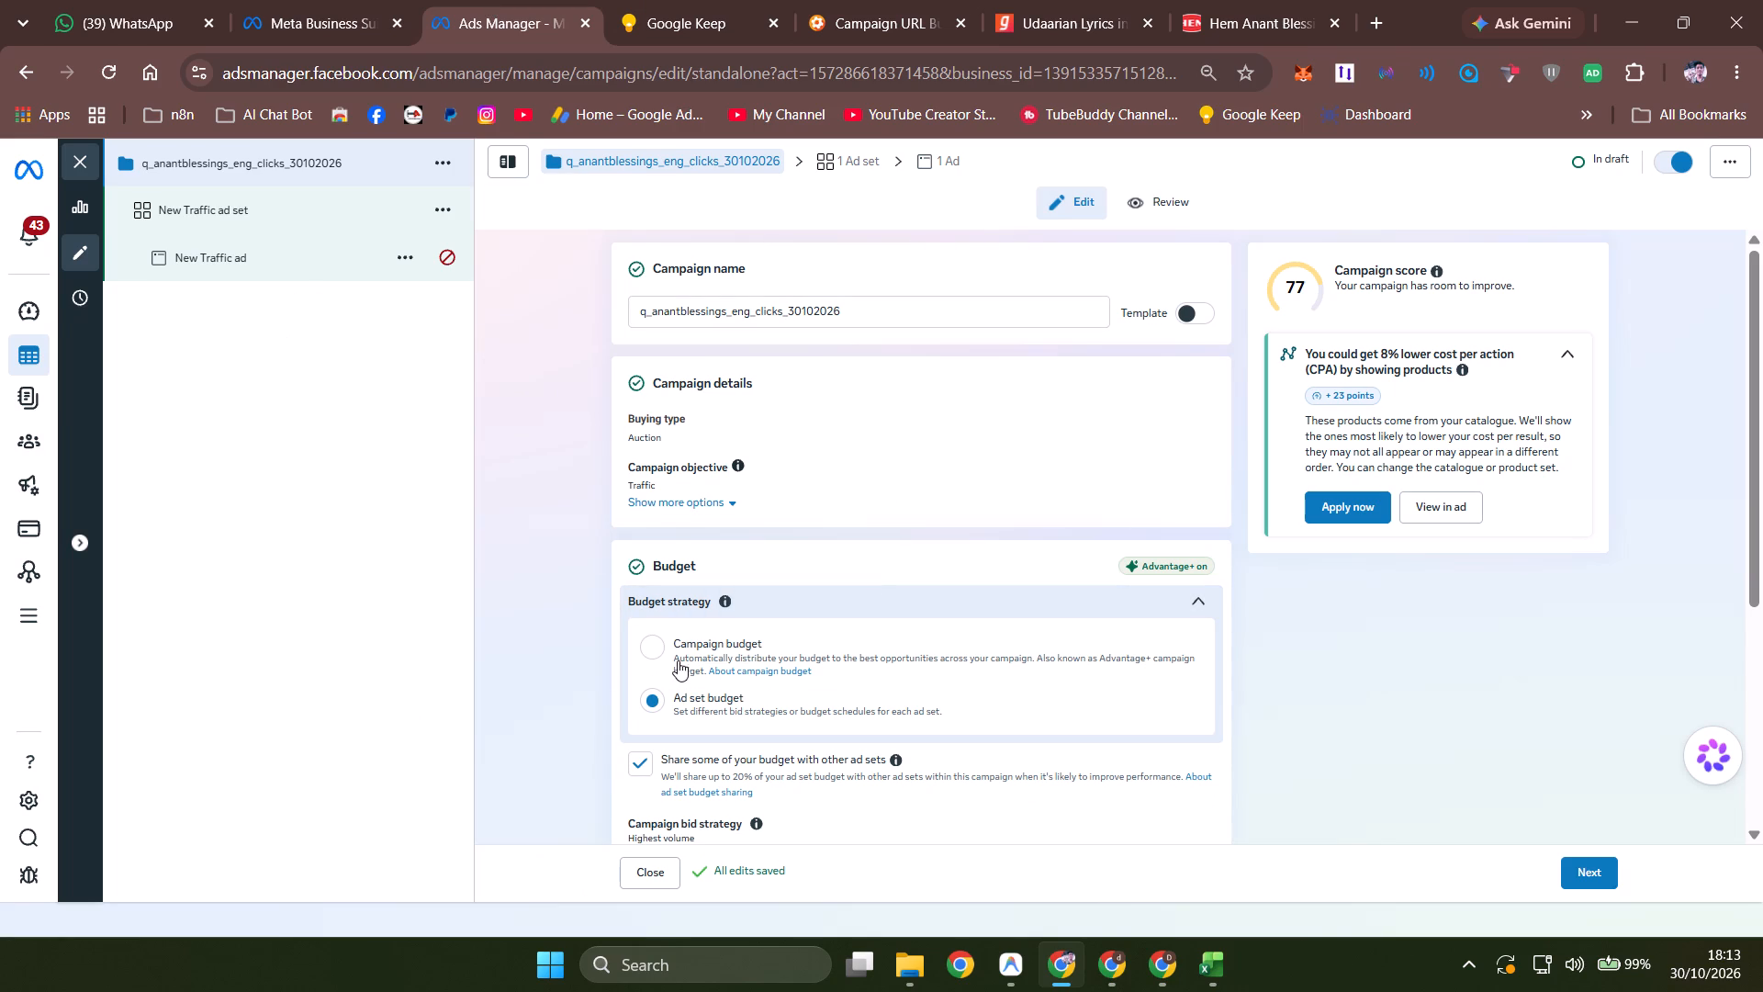
{"action": "scroll", "coordinate": [743, 745], "scroll_direction": "down", "scroll_amount": 1}
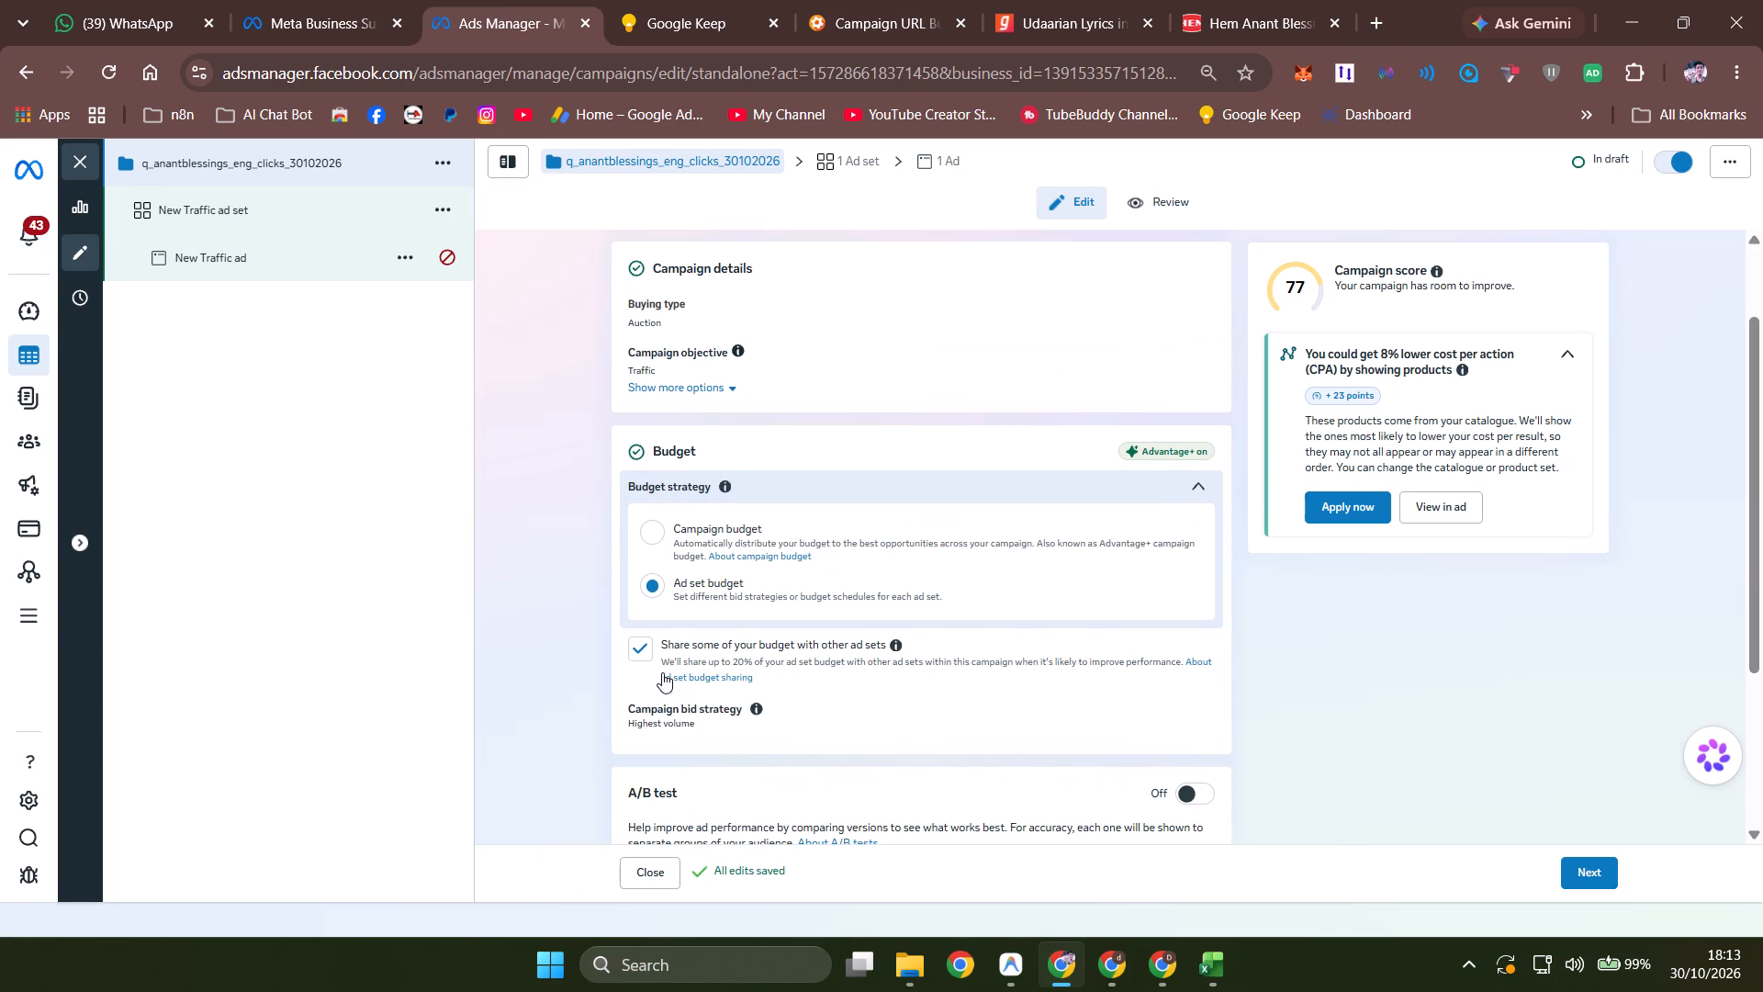
{"action": "left_click", "coordinate": [241, 270]}
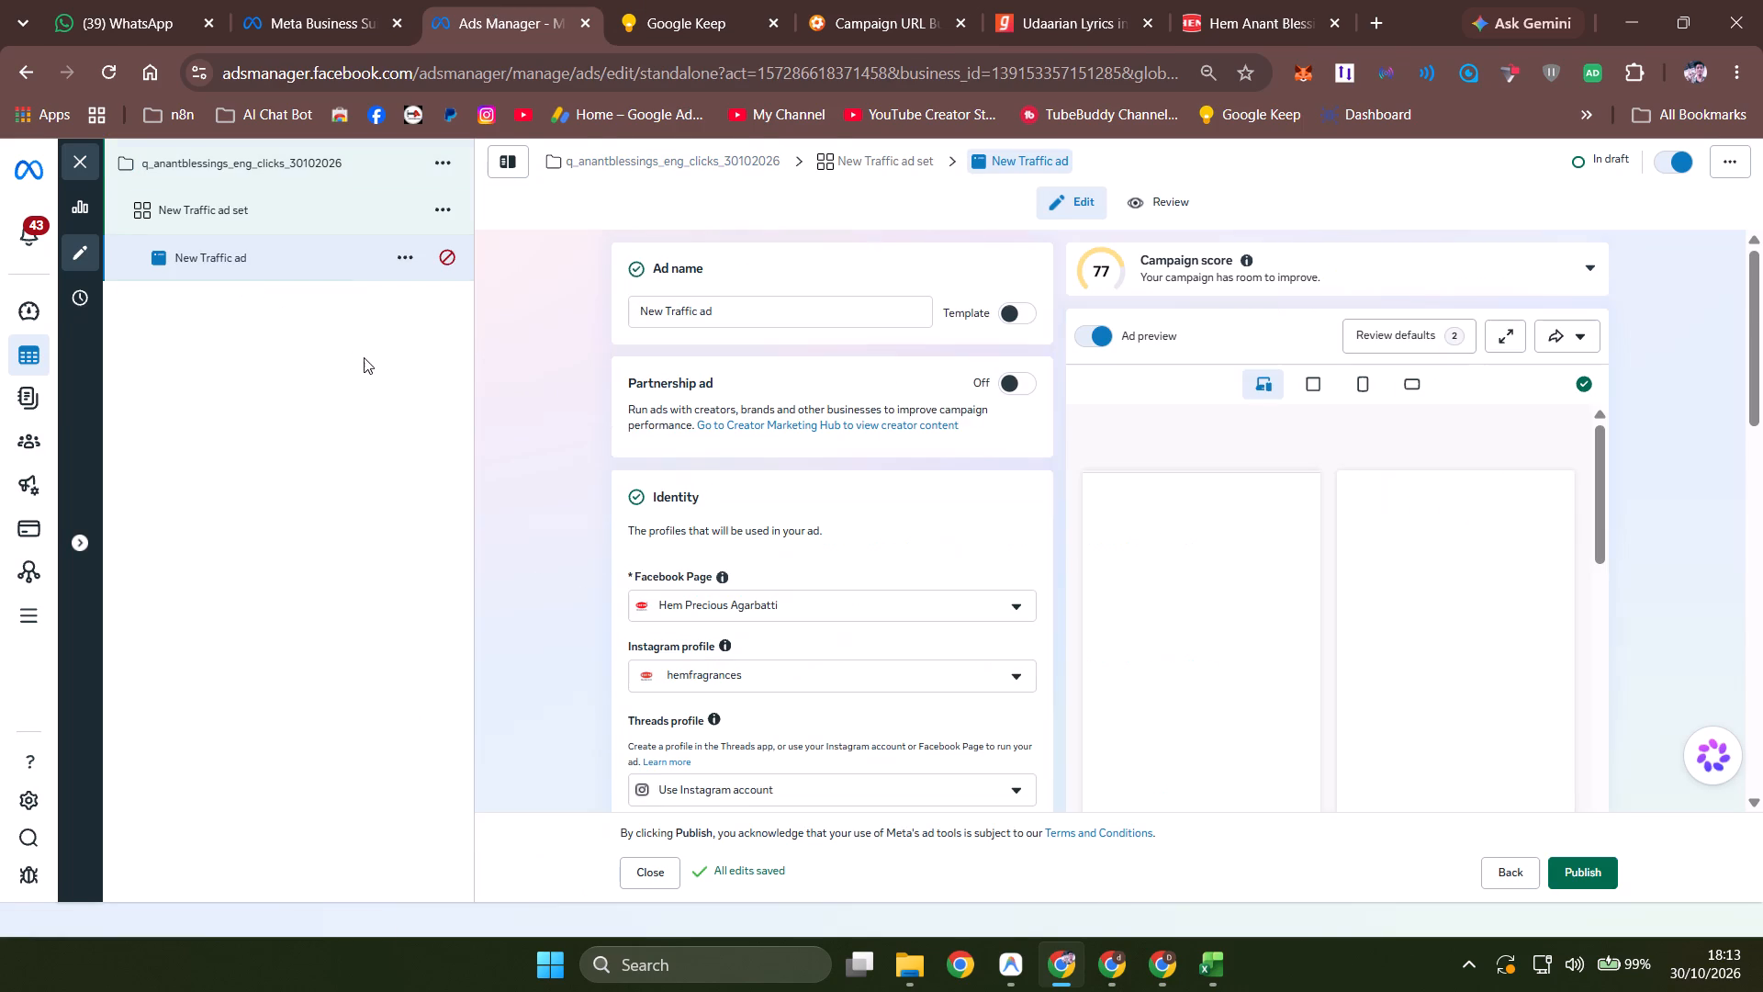
{"action": "scroll", "coordinate": [904, 595], "scroll_direction": "down", "scroll_amount": 5}
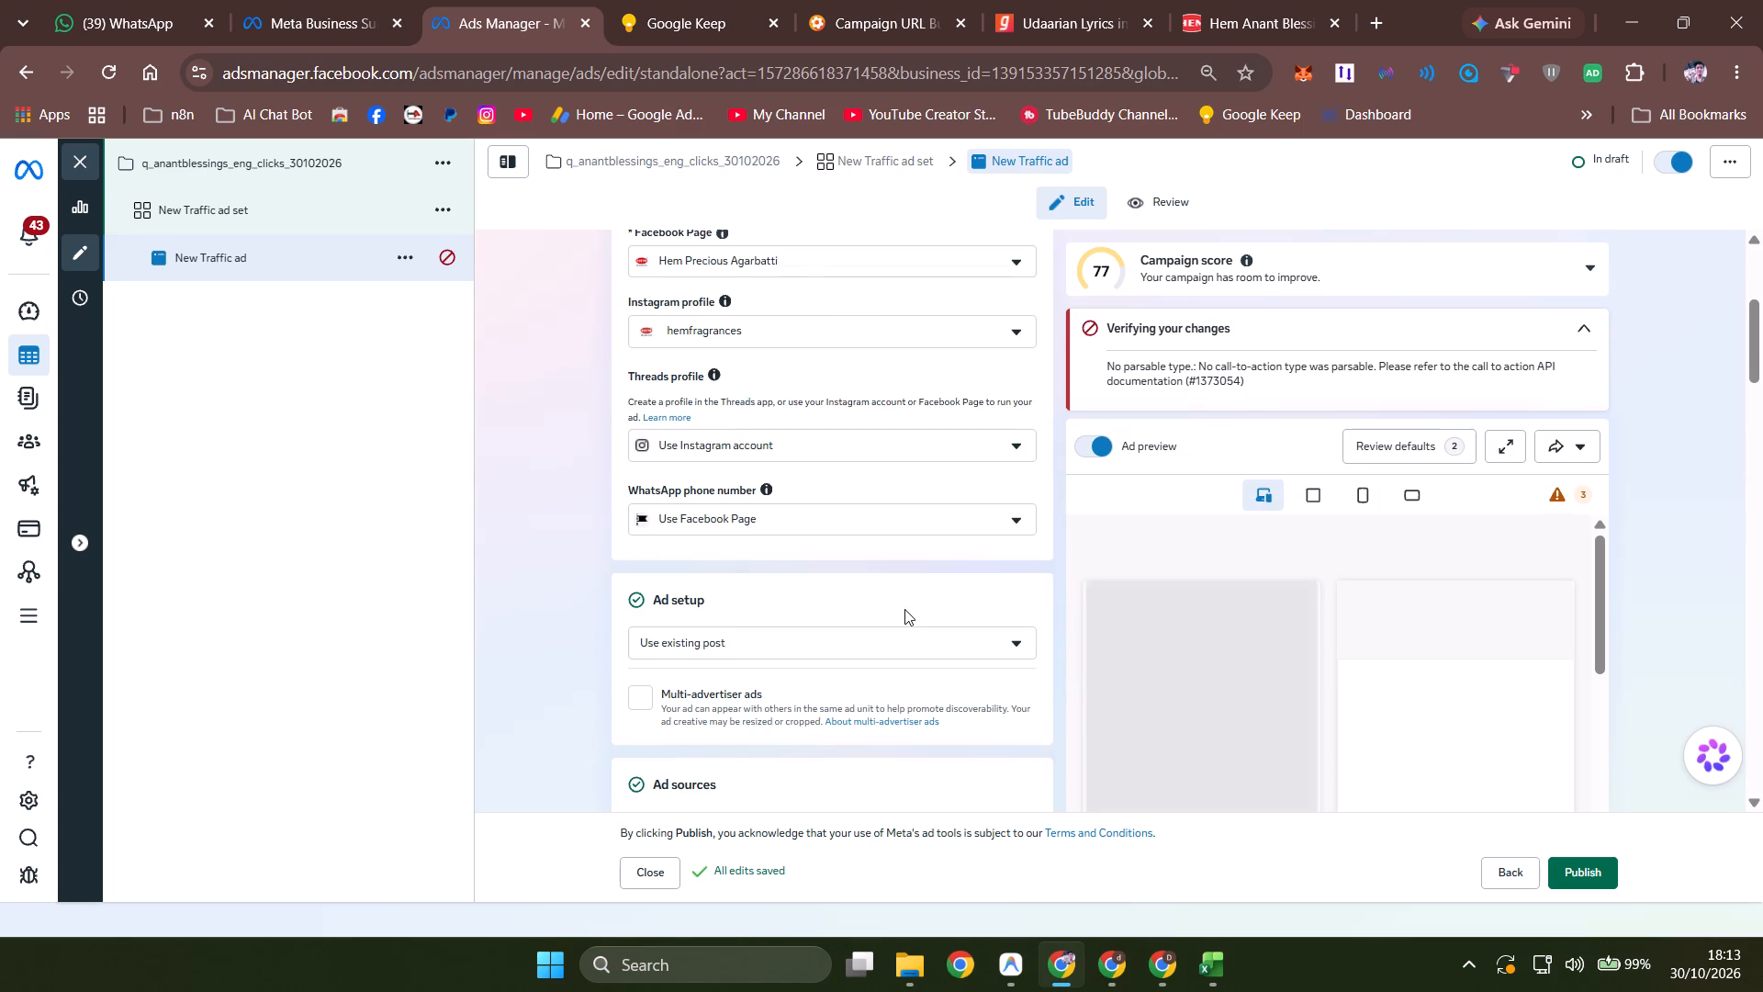
{"action": "scroll", "coordinate": [904, 609], "scroll_direction": "down", "scroll_amount": 1}
{"action": "scroll", "coordinate": [830, 602], "scroll_direction": "down", "scroll_amount": 2}
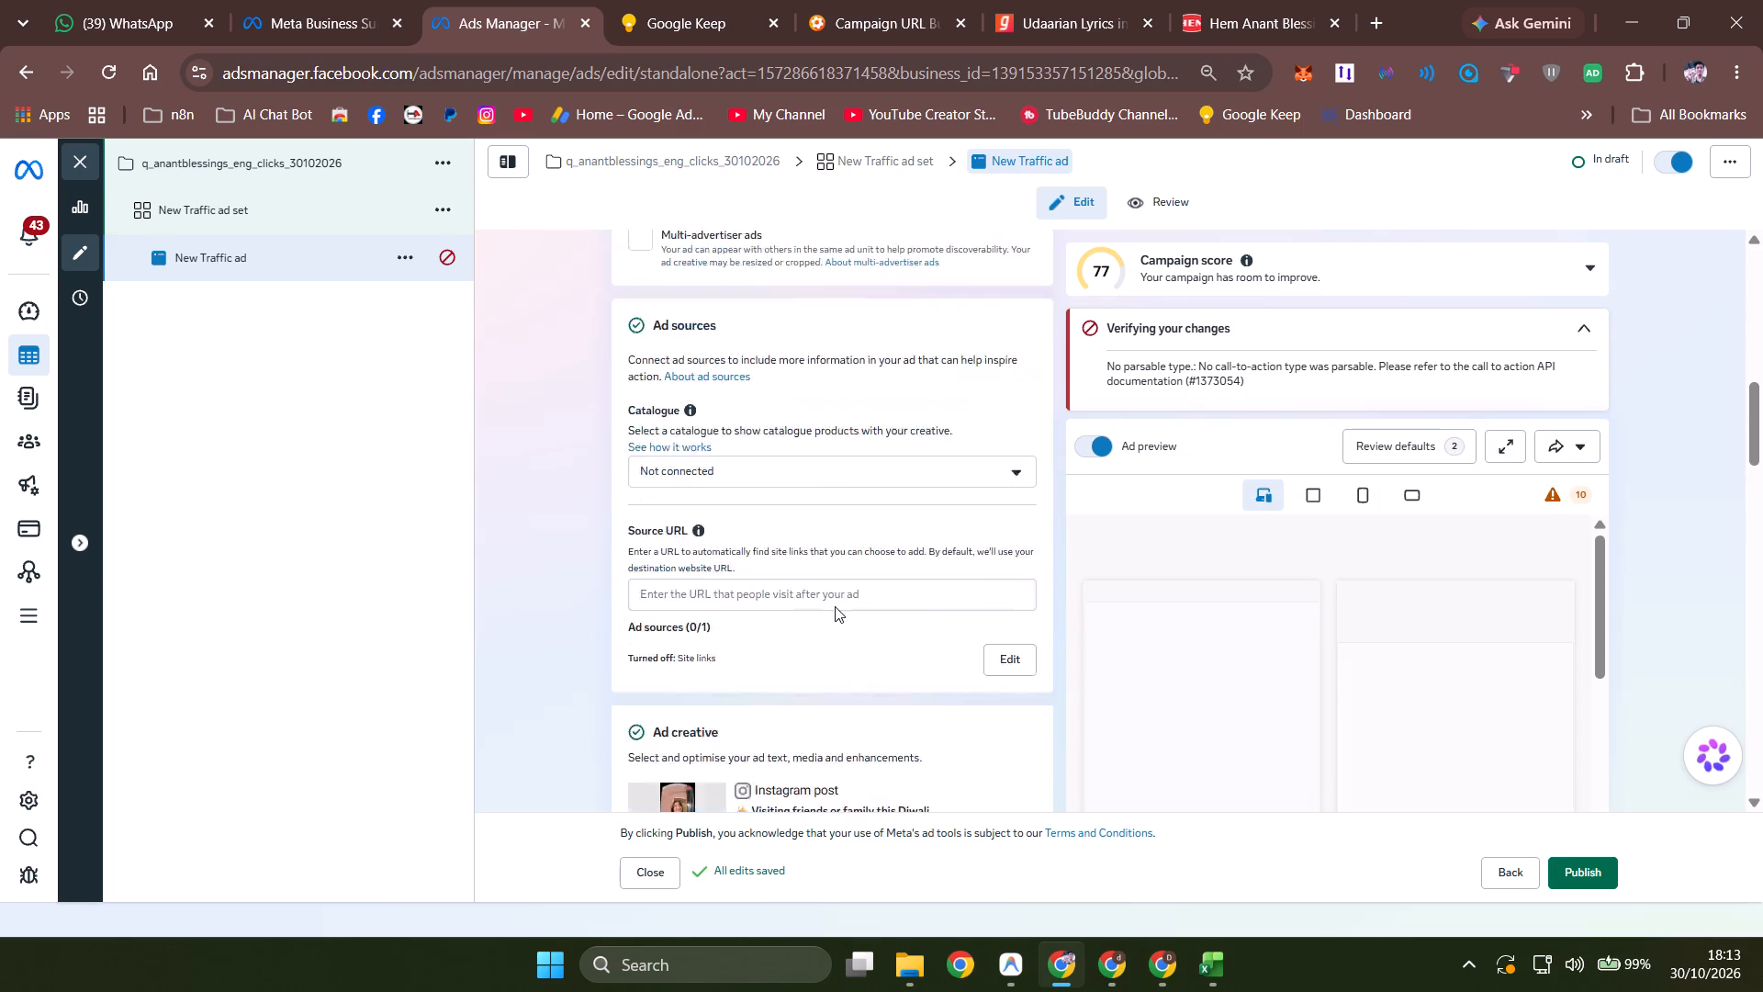
{"action": "scroll", "coordinate": [856, 673], "scroll_direction": "down", "scroll_amount": 10}
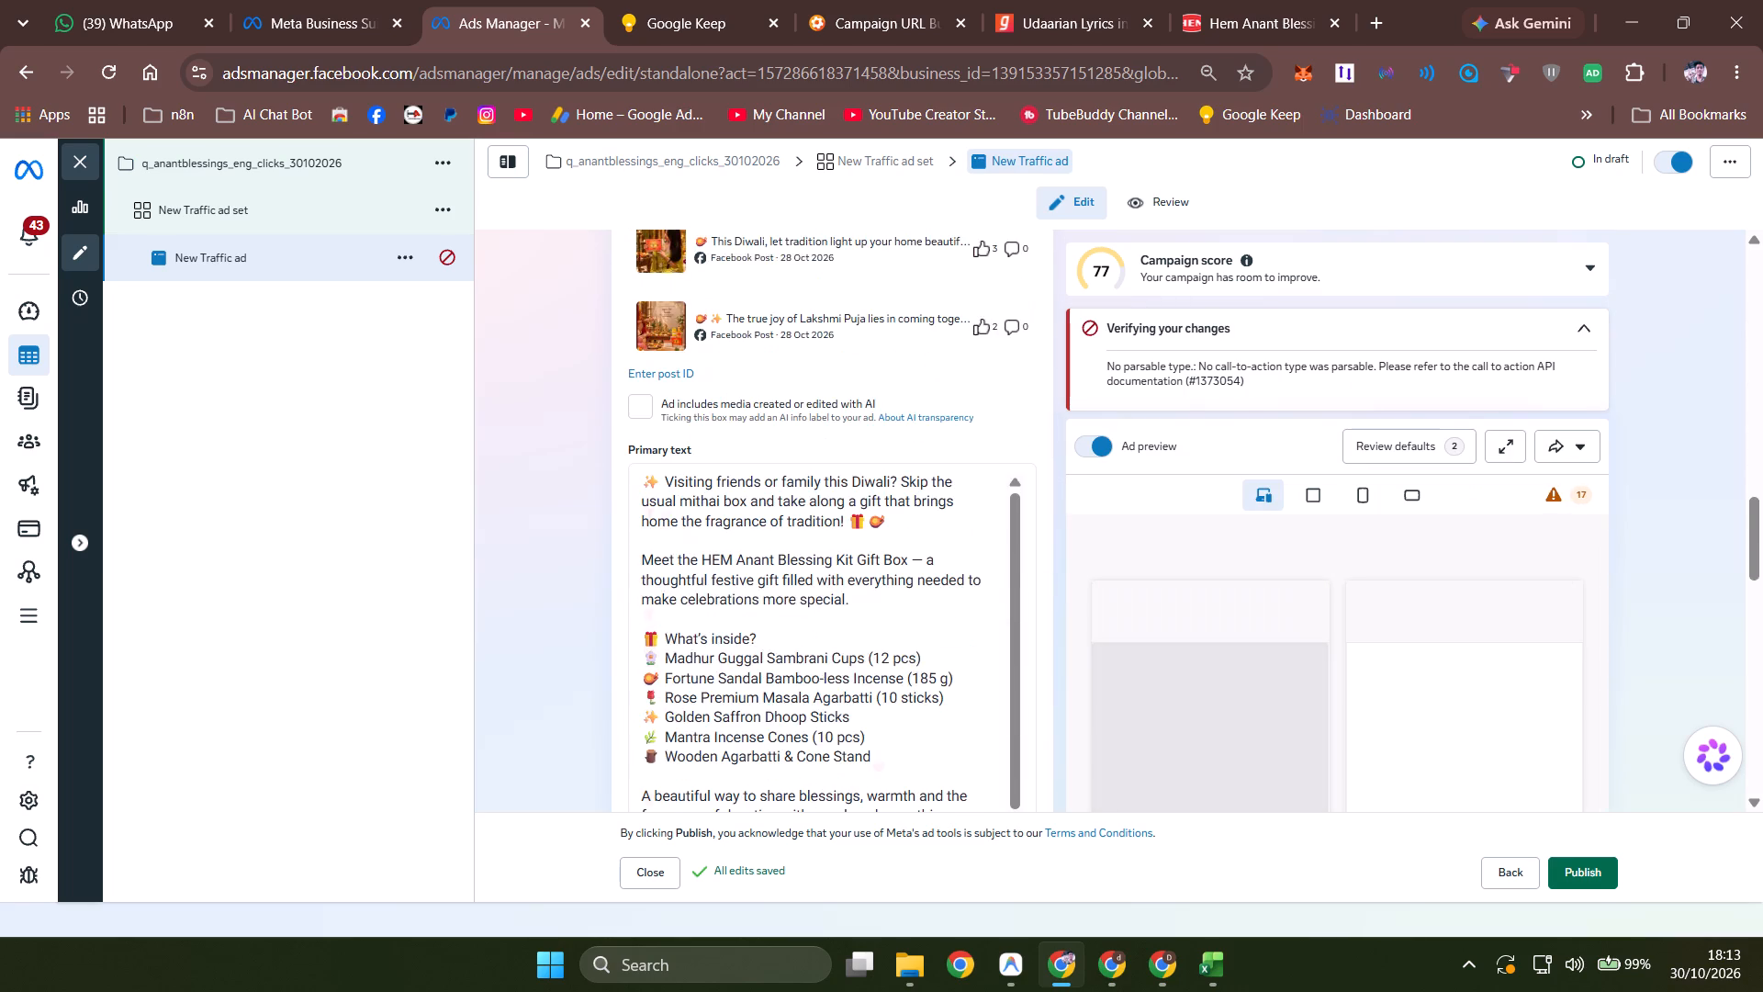
{"action": "scroll", "coordinate": [903, 673], "scroll_direction": "down", "scroll_amount": 1}
{"action": "scroll", "coordinate": [1003, 739], "scroll_direction": "down", "scroll_amount": 2}
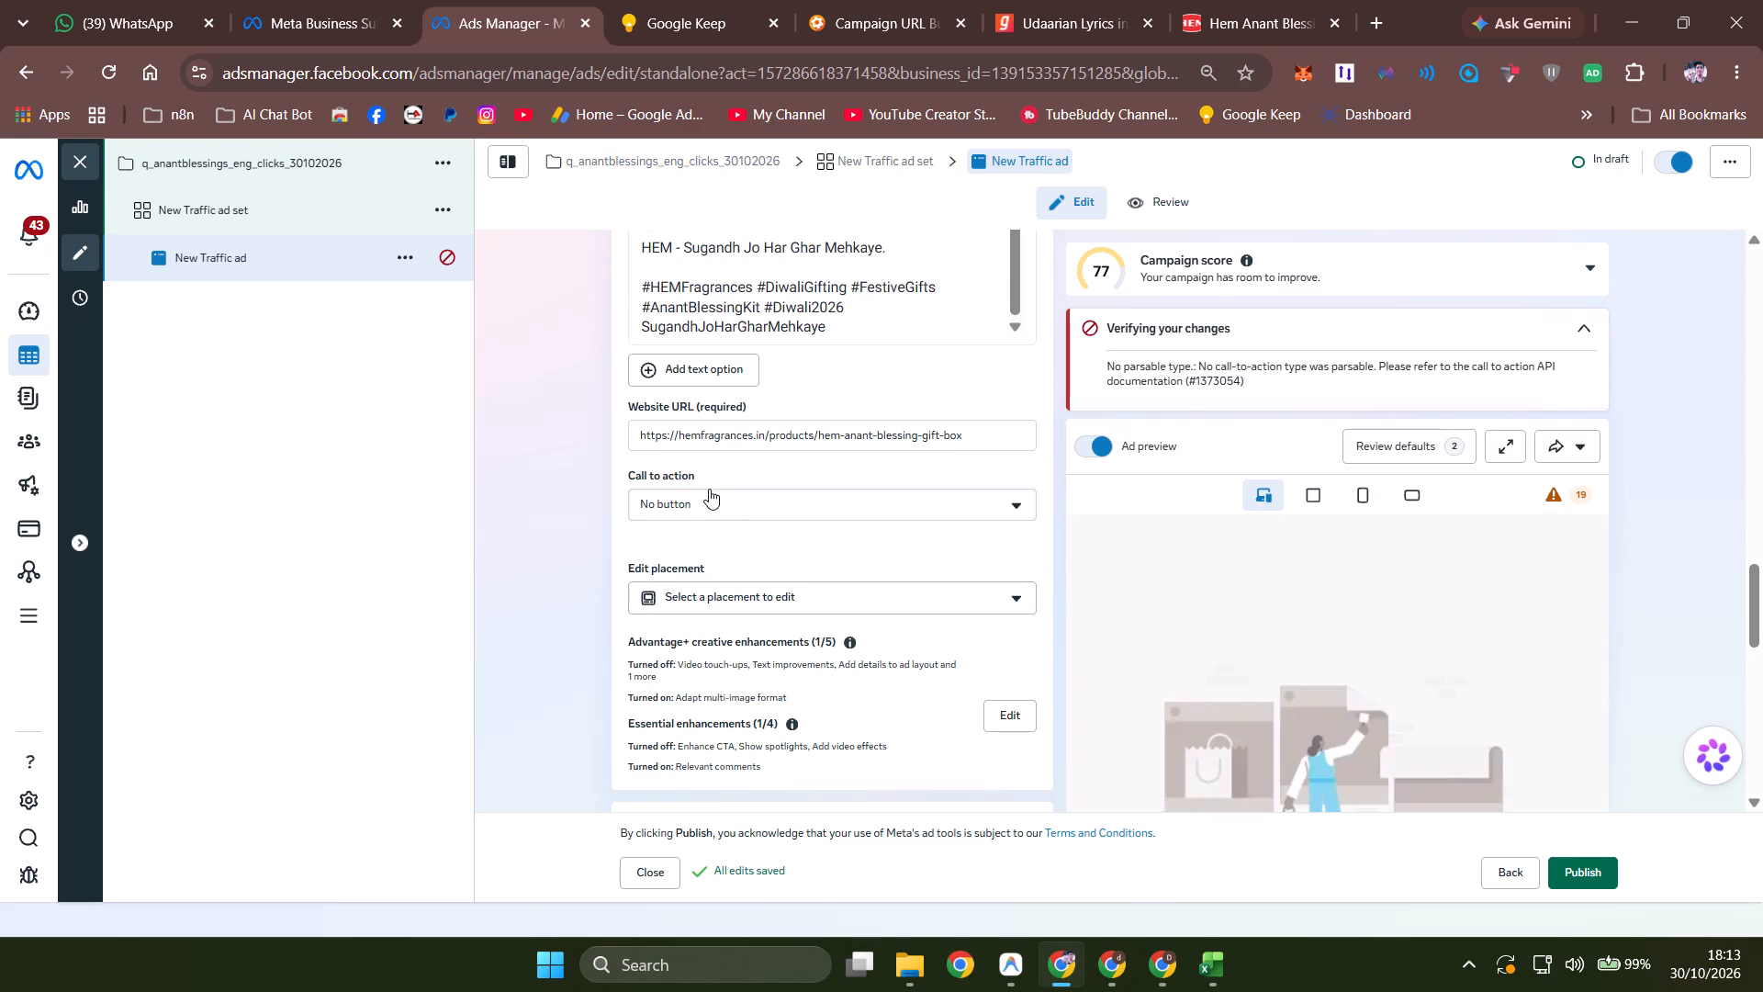
{"action": "left_click", "coordinate": [737, 432]}
{"action": "key", "text": "ctrl+a"}
{"action": "key", "text": "ctrl+v"}
Set the New Traffic ad's call to action to Shop now and choose None for its browser add-ons.
{"action": "left_click", "coordinate": [757, 492]}
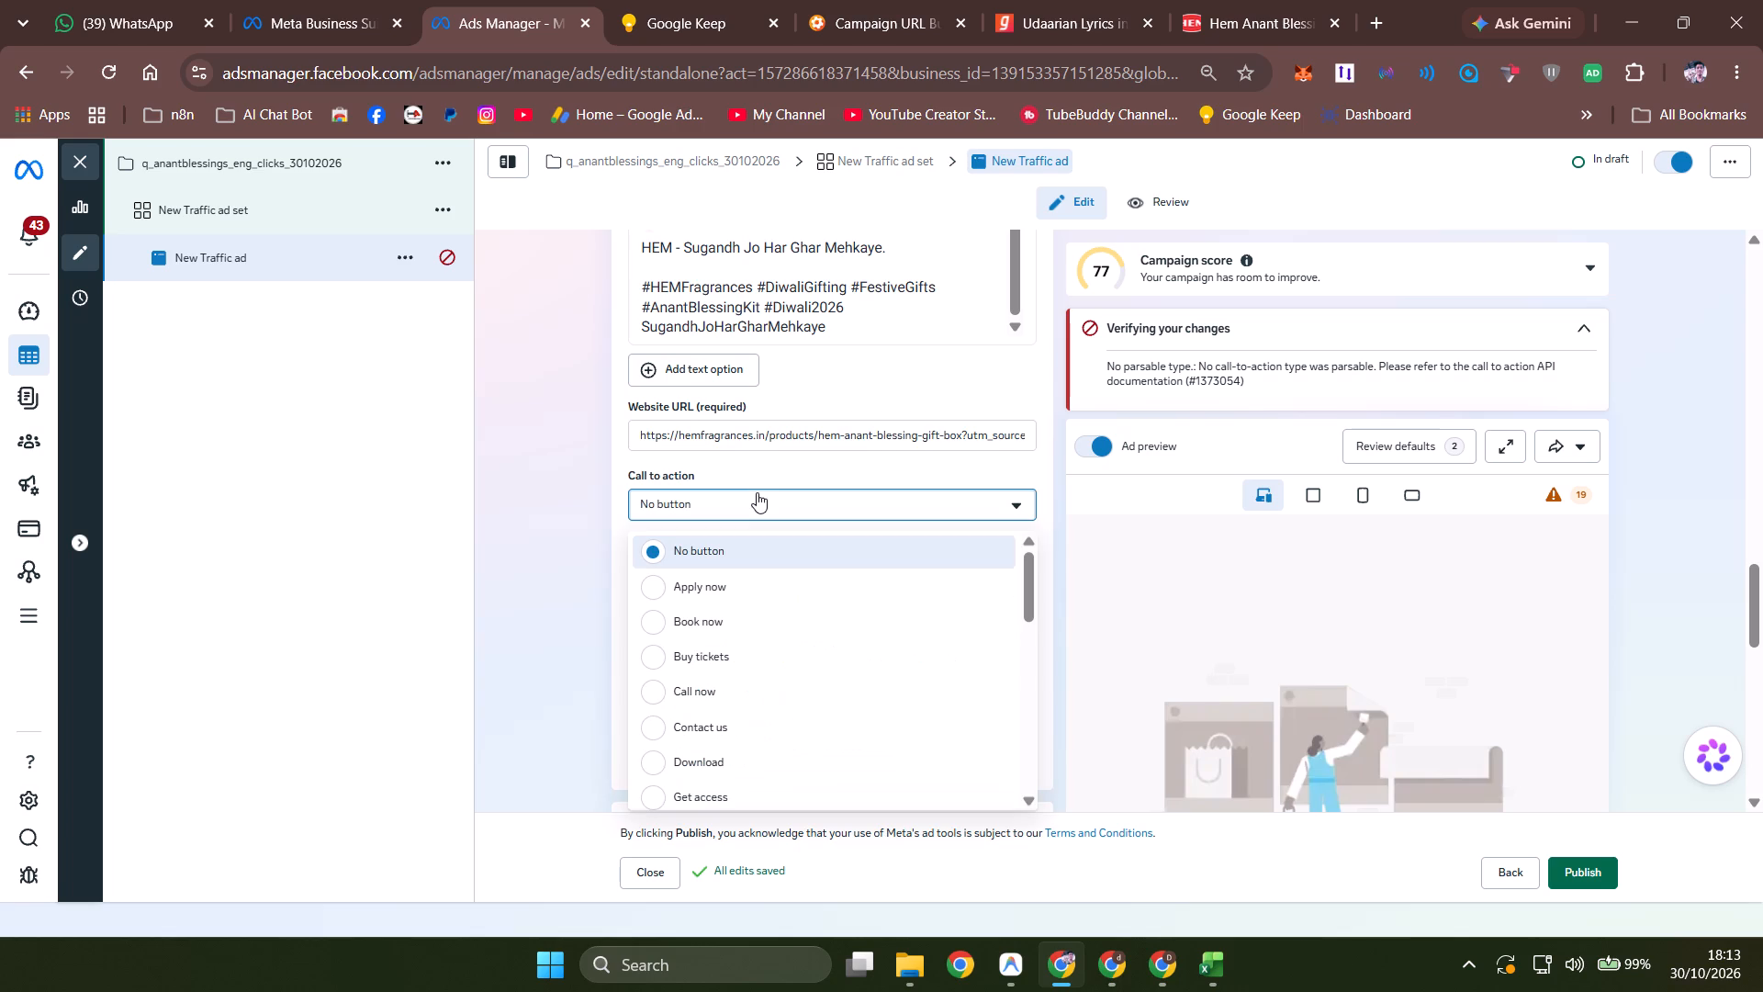
{"action": "scroll", "coordinate": [794, 662], "scroll_direction": "down", "scroll_amount": 2}
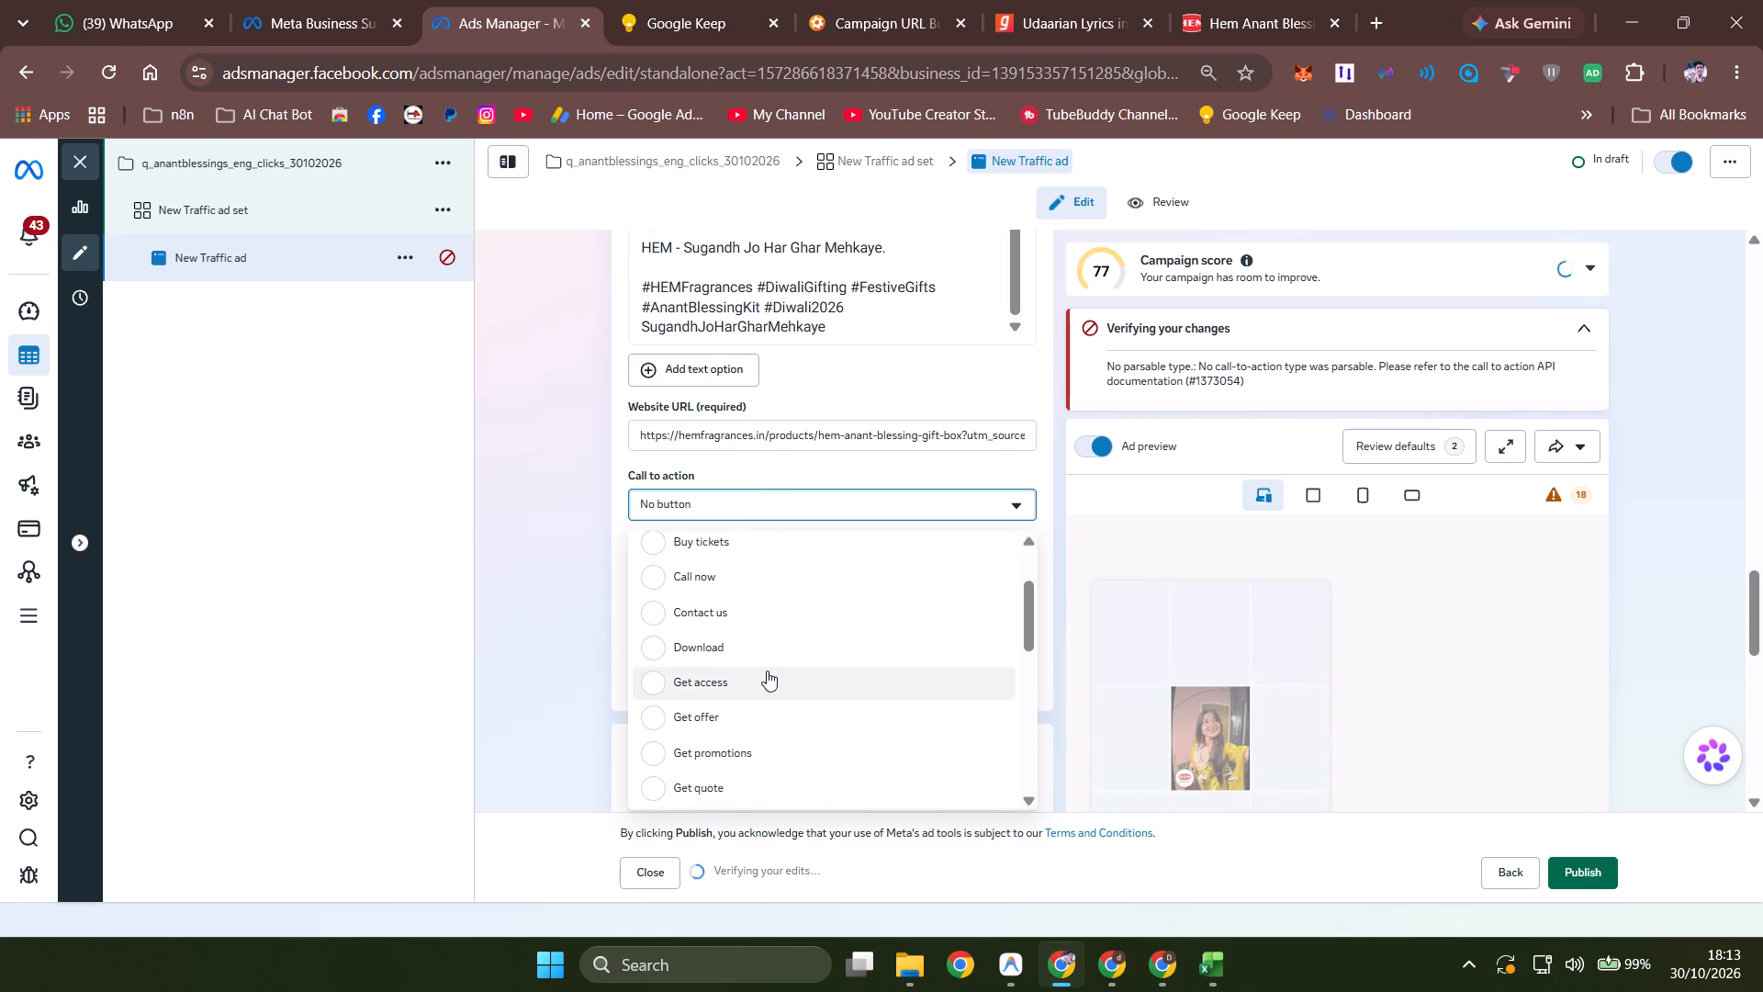
{"action": "scroll", "coordinate": [760, 733], "scroll_direction": "down", "scroll_amount": 5}
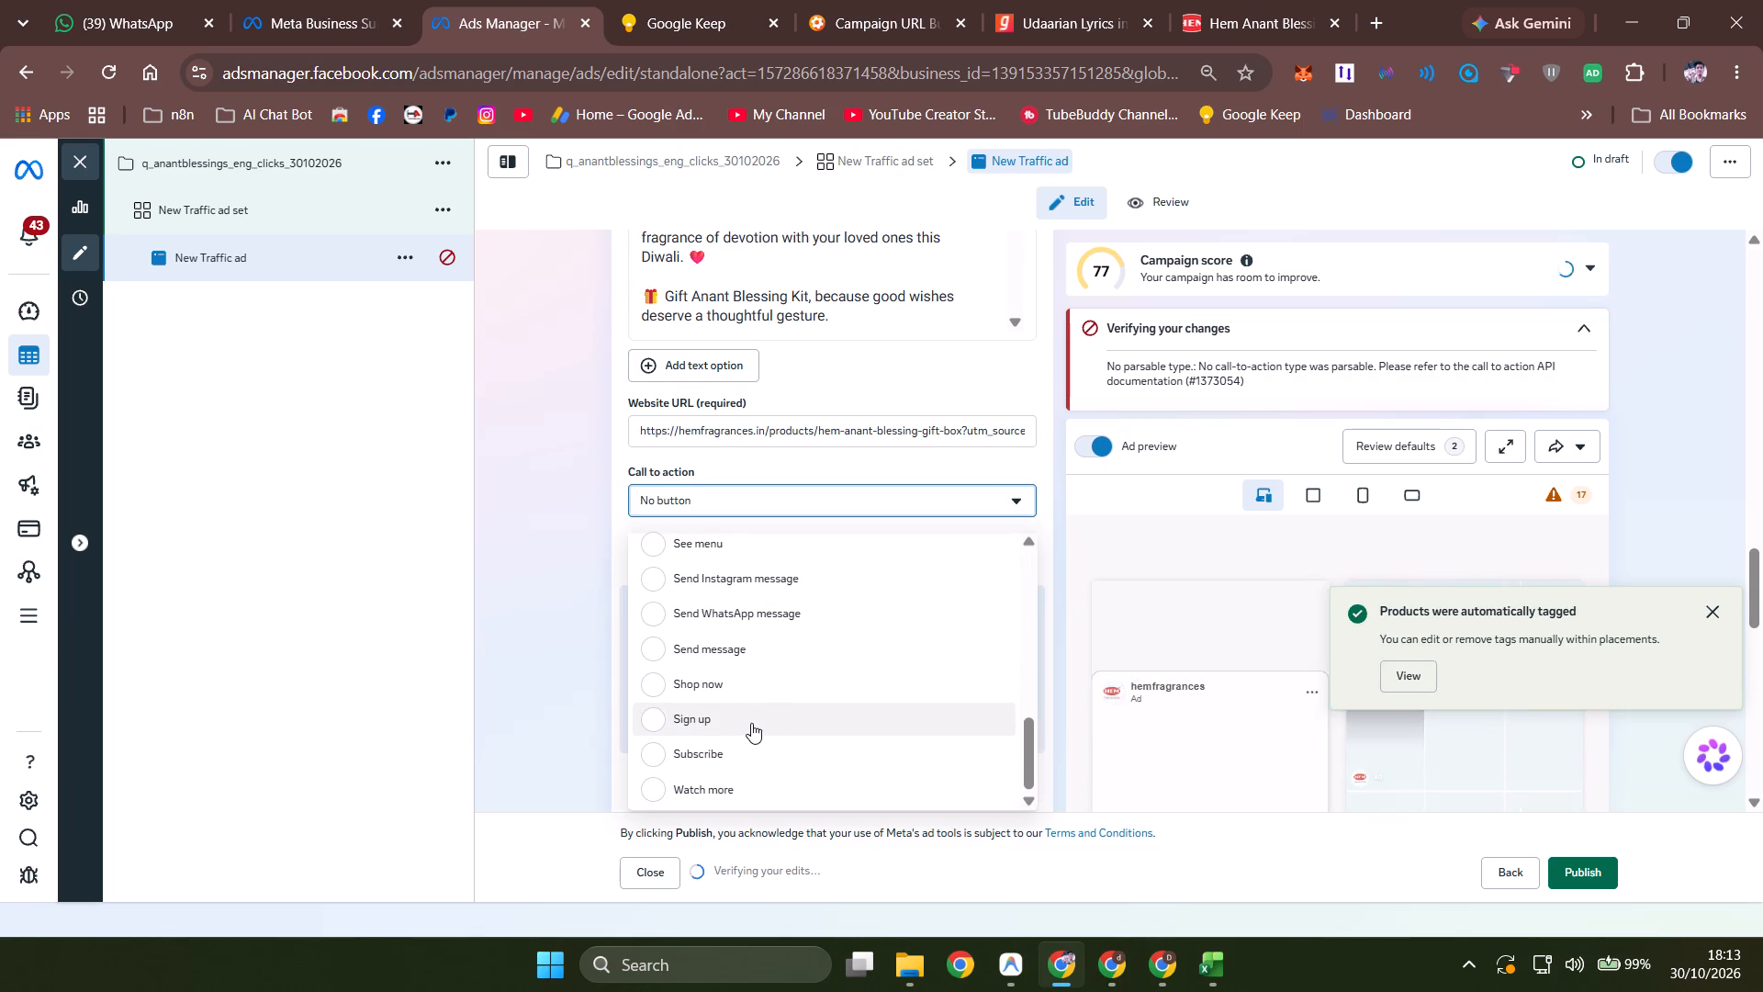
{"action": "left_click", "coordinate": [753, 687]}
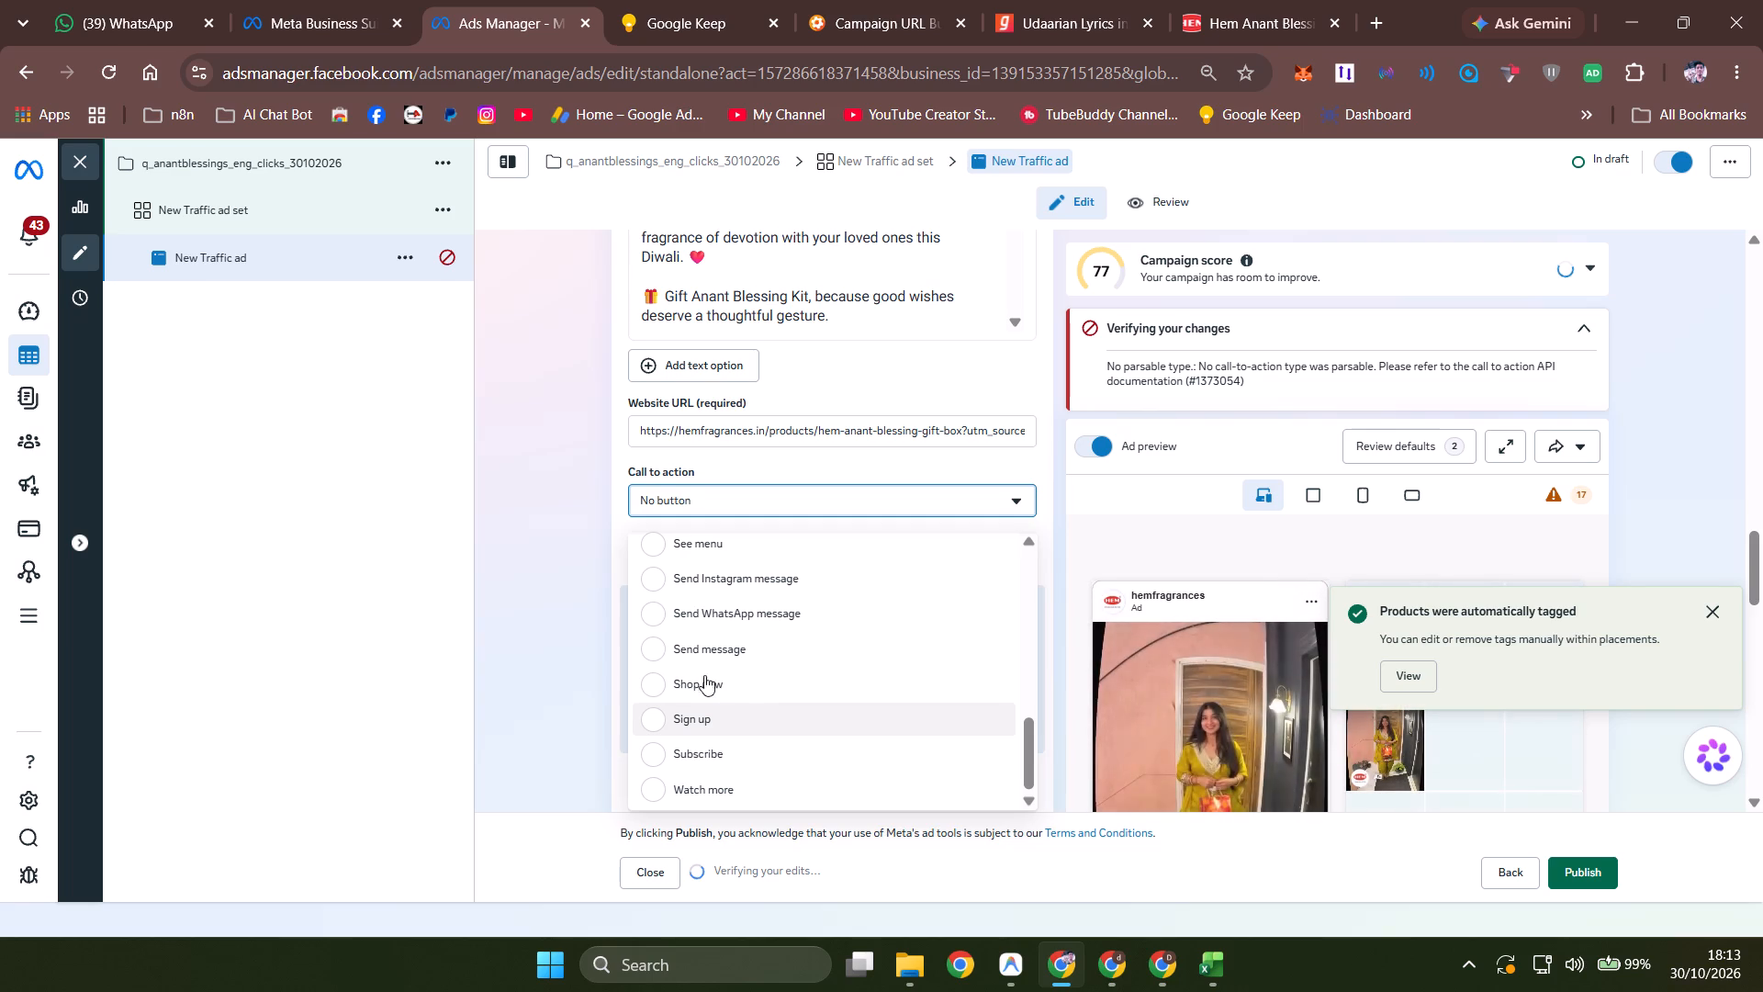
{"action": "left_click", "coordinate": [654, 682]}
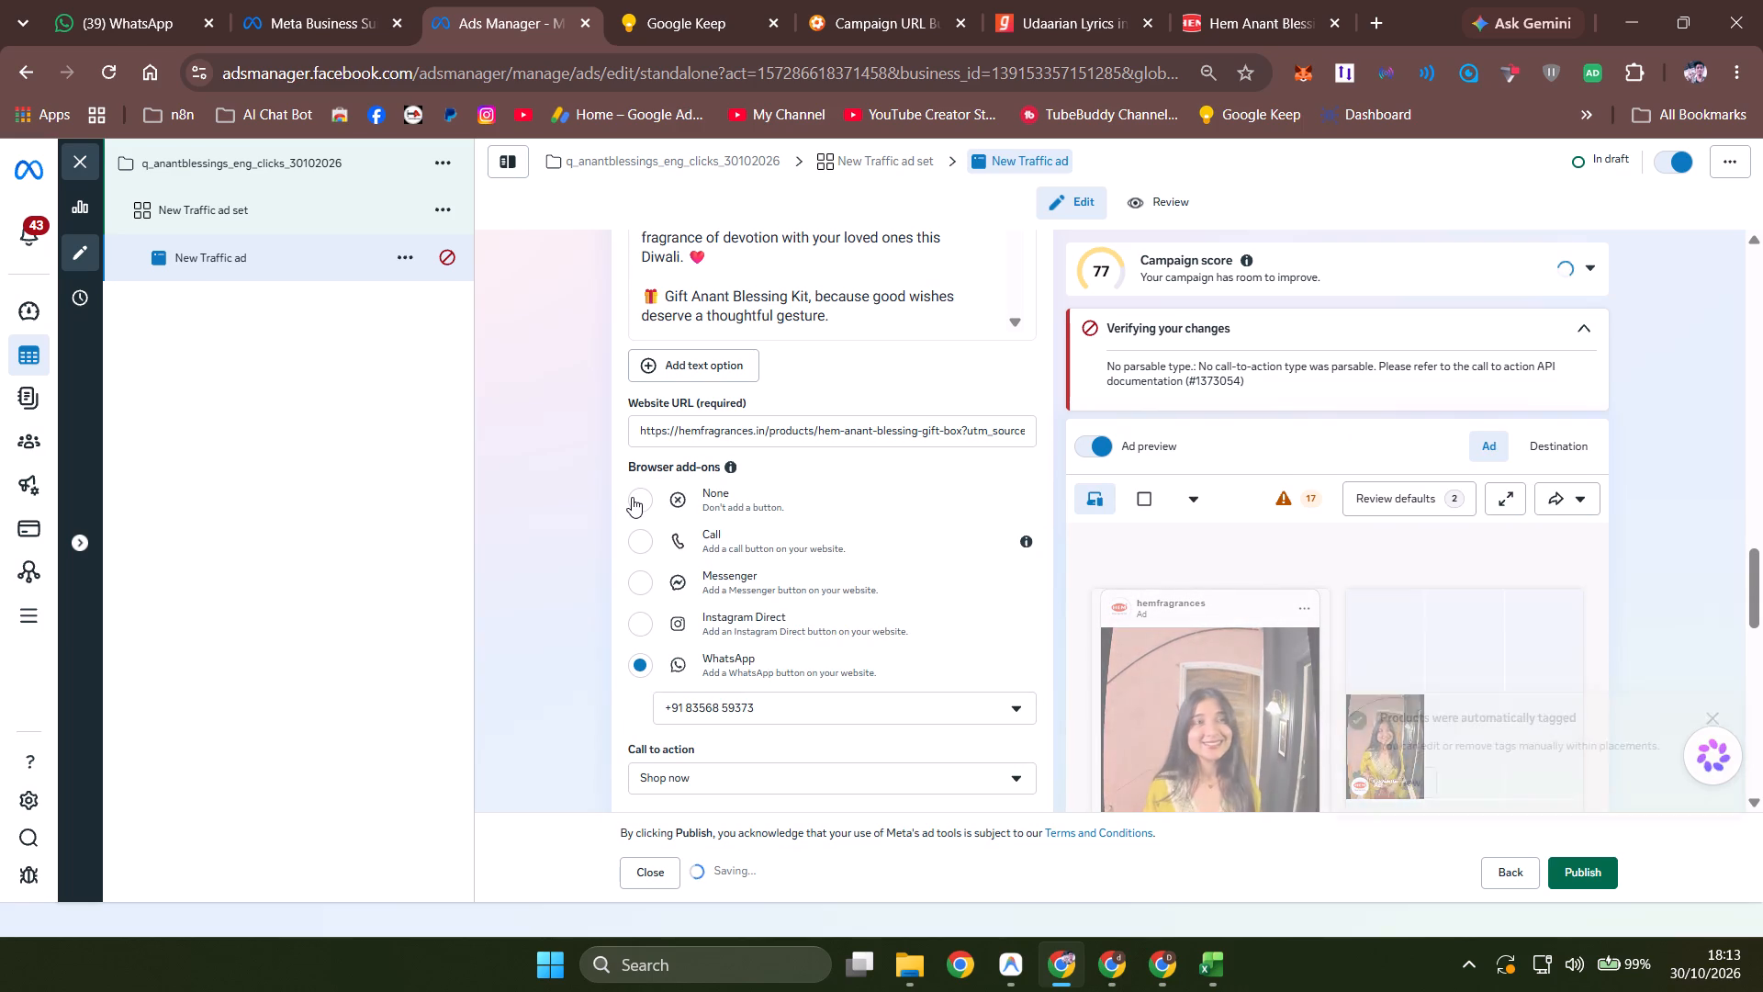
{"action": "left_click", "coordinate": [638, 497]}
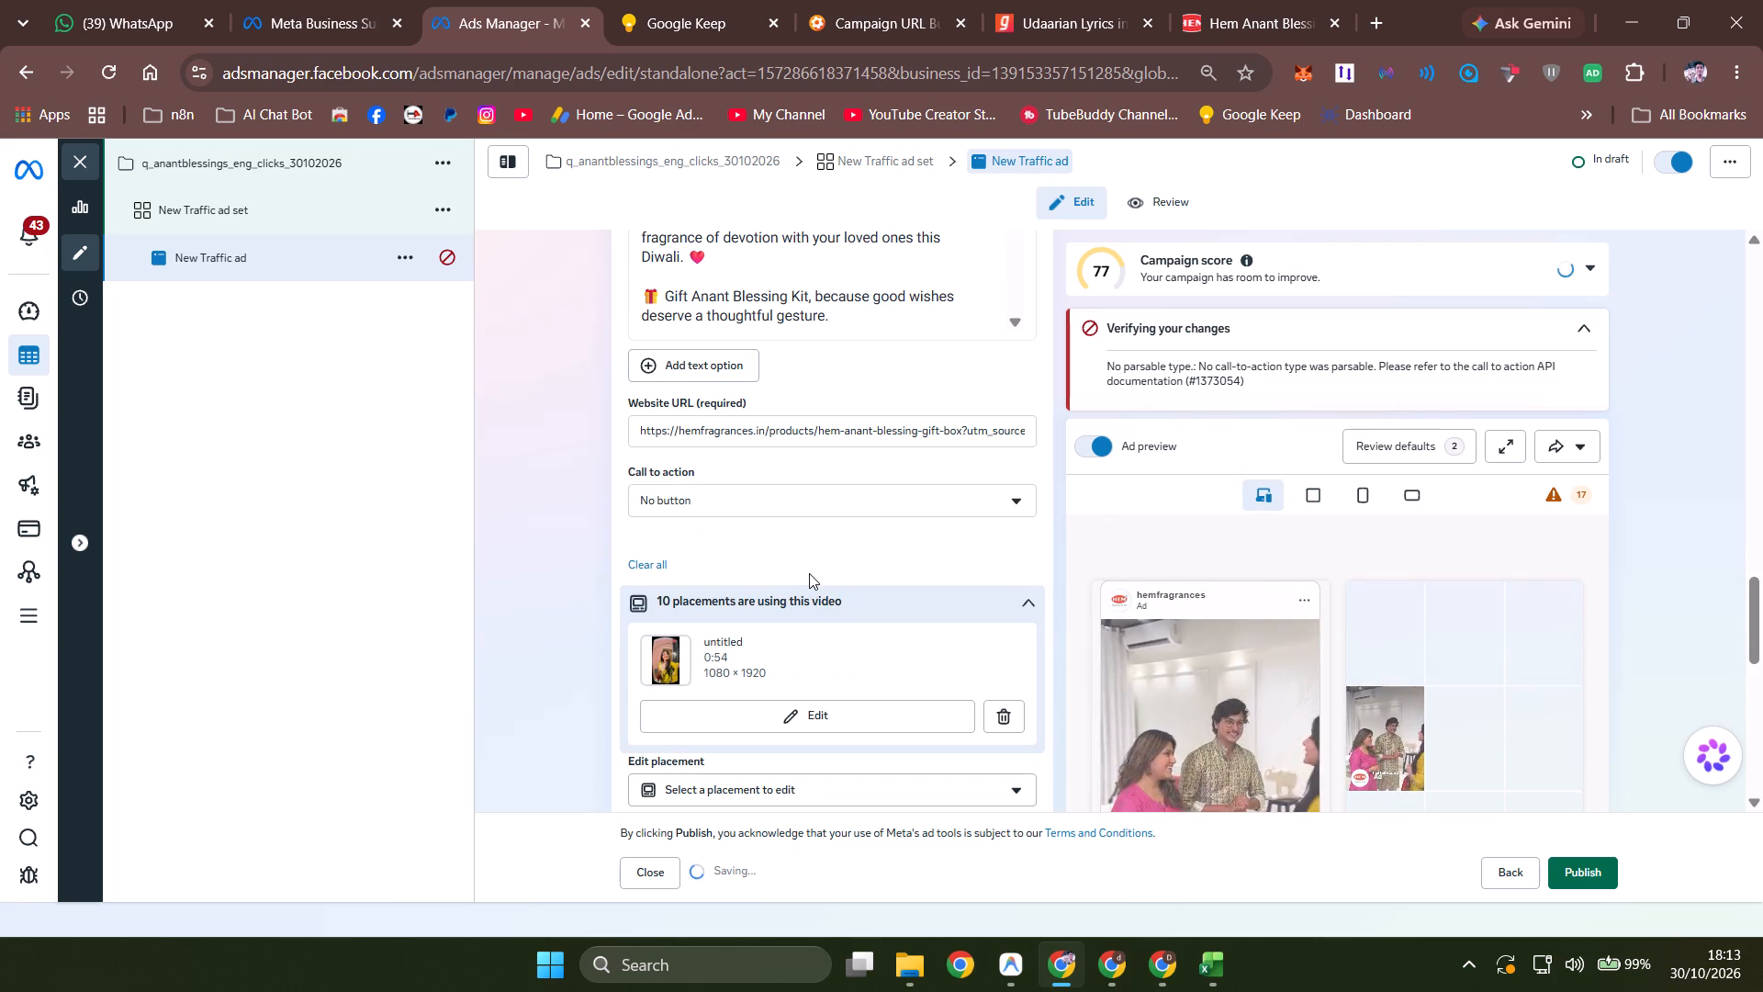
Select Shop now again as the New Traffic ad's call to action, keeping the browser add-ons at None.
{"action": "left_click", "coordinate": [846, 511]}
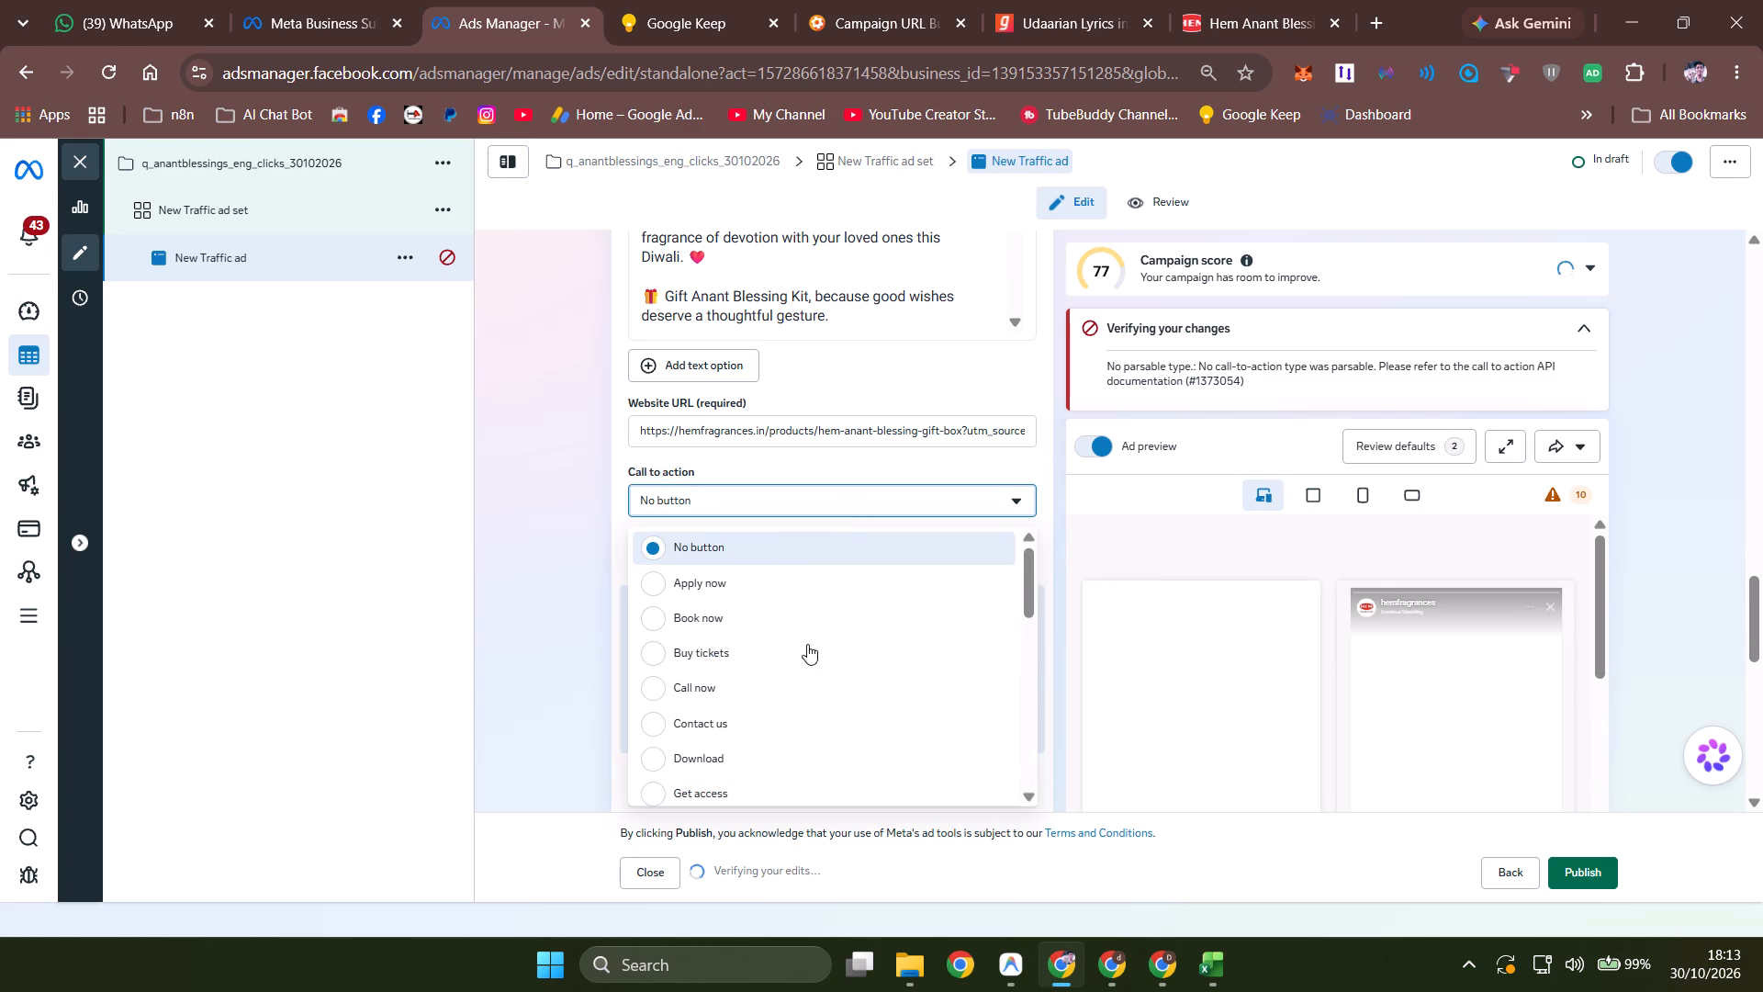
{"action": "scroll", "coordinate": [803, 693], "scroll_direction": "down", "scroll_amount": 5}
{"action": "left_click", "coordinate": [729, 743]}
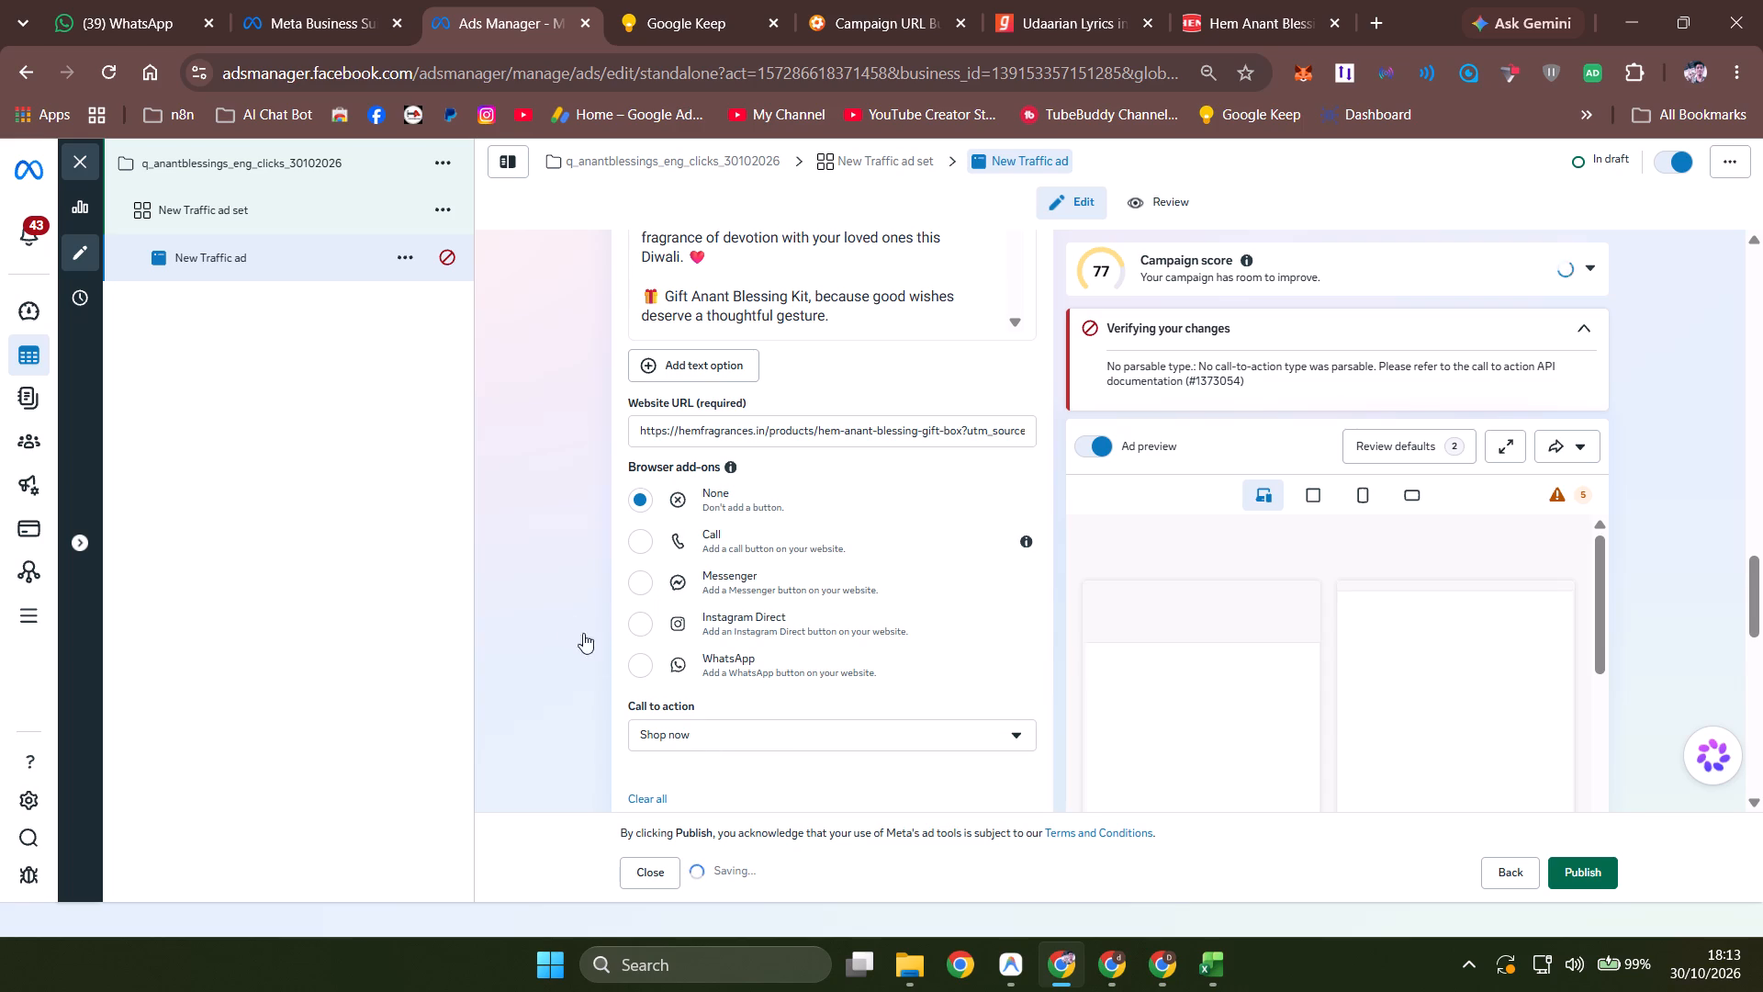
{"action": "left_click", "coordinate": [599, 586]}
{"action": "scroll", "coordinate": [785, 585], "scroll_direction": "down", "scroll_amount": 2}
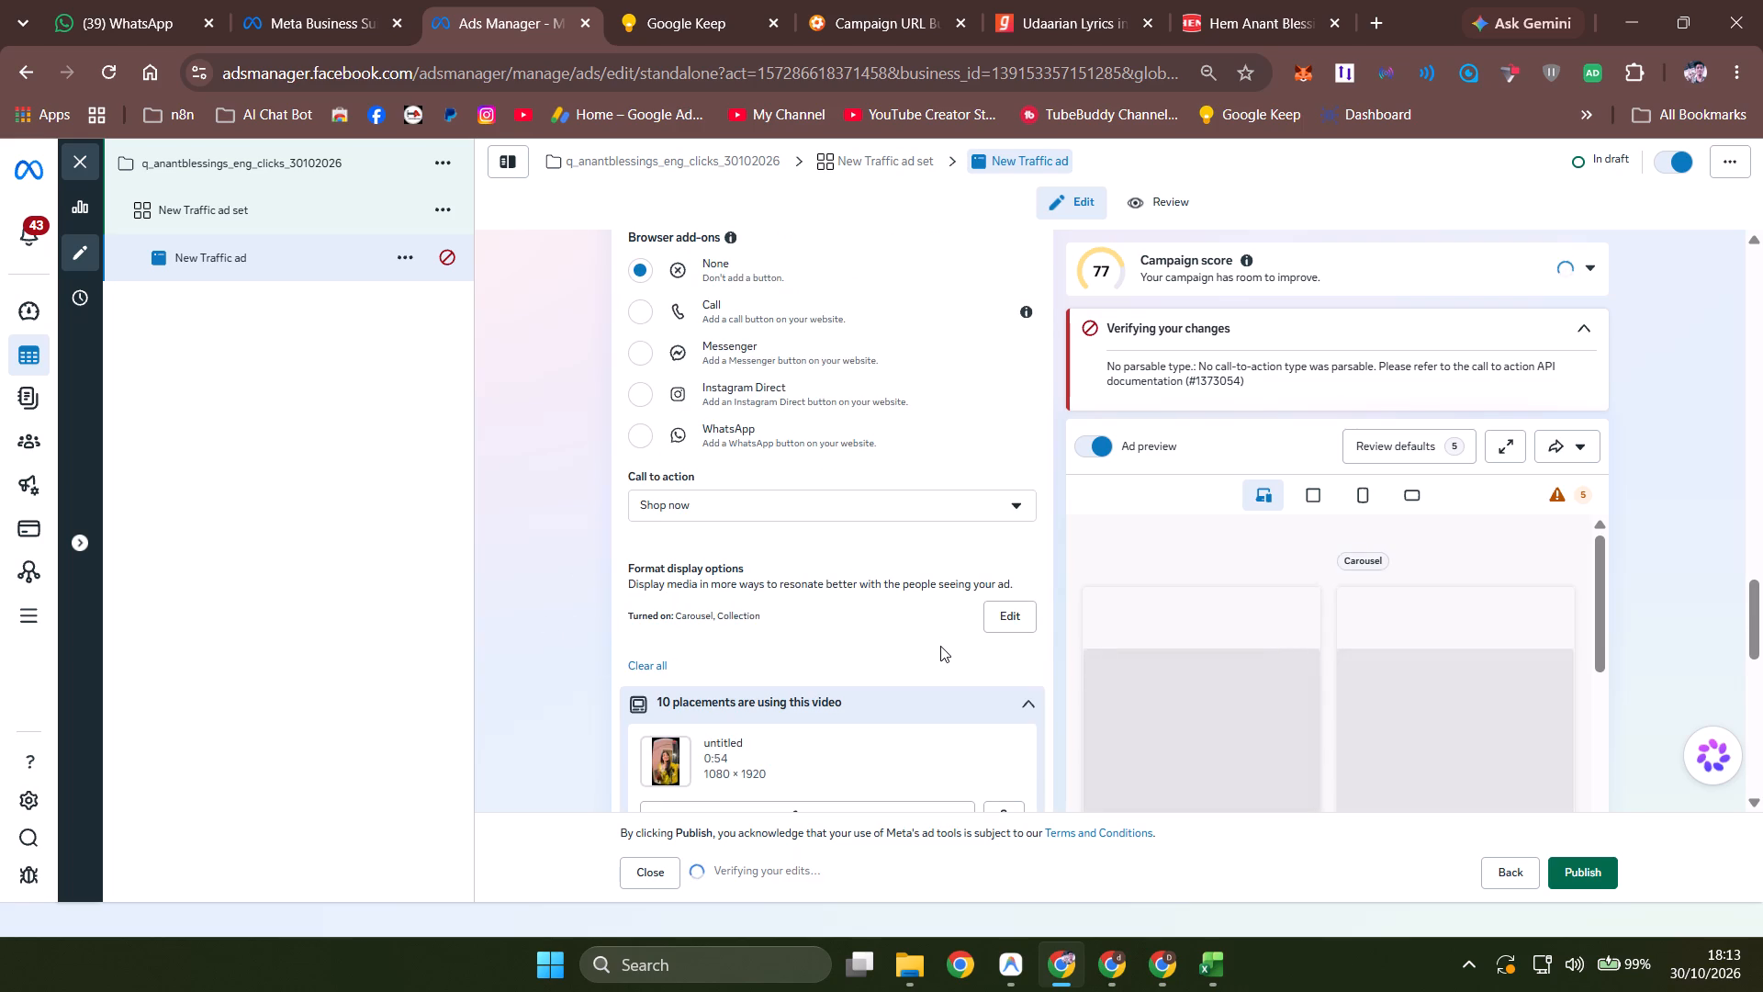
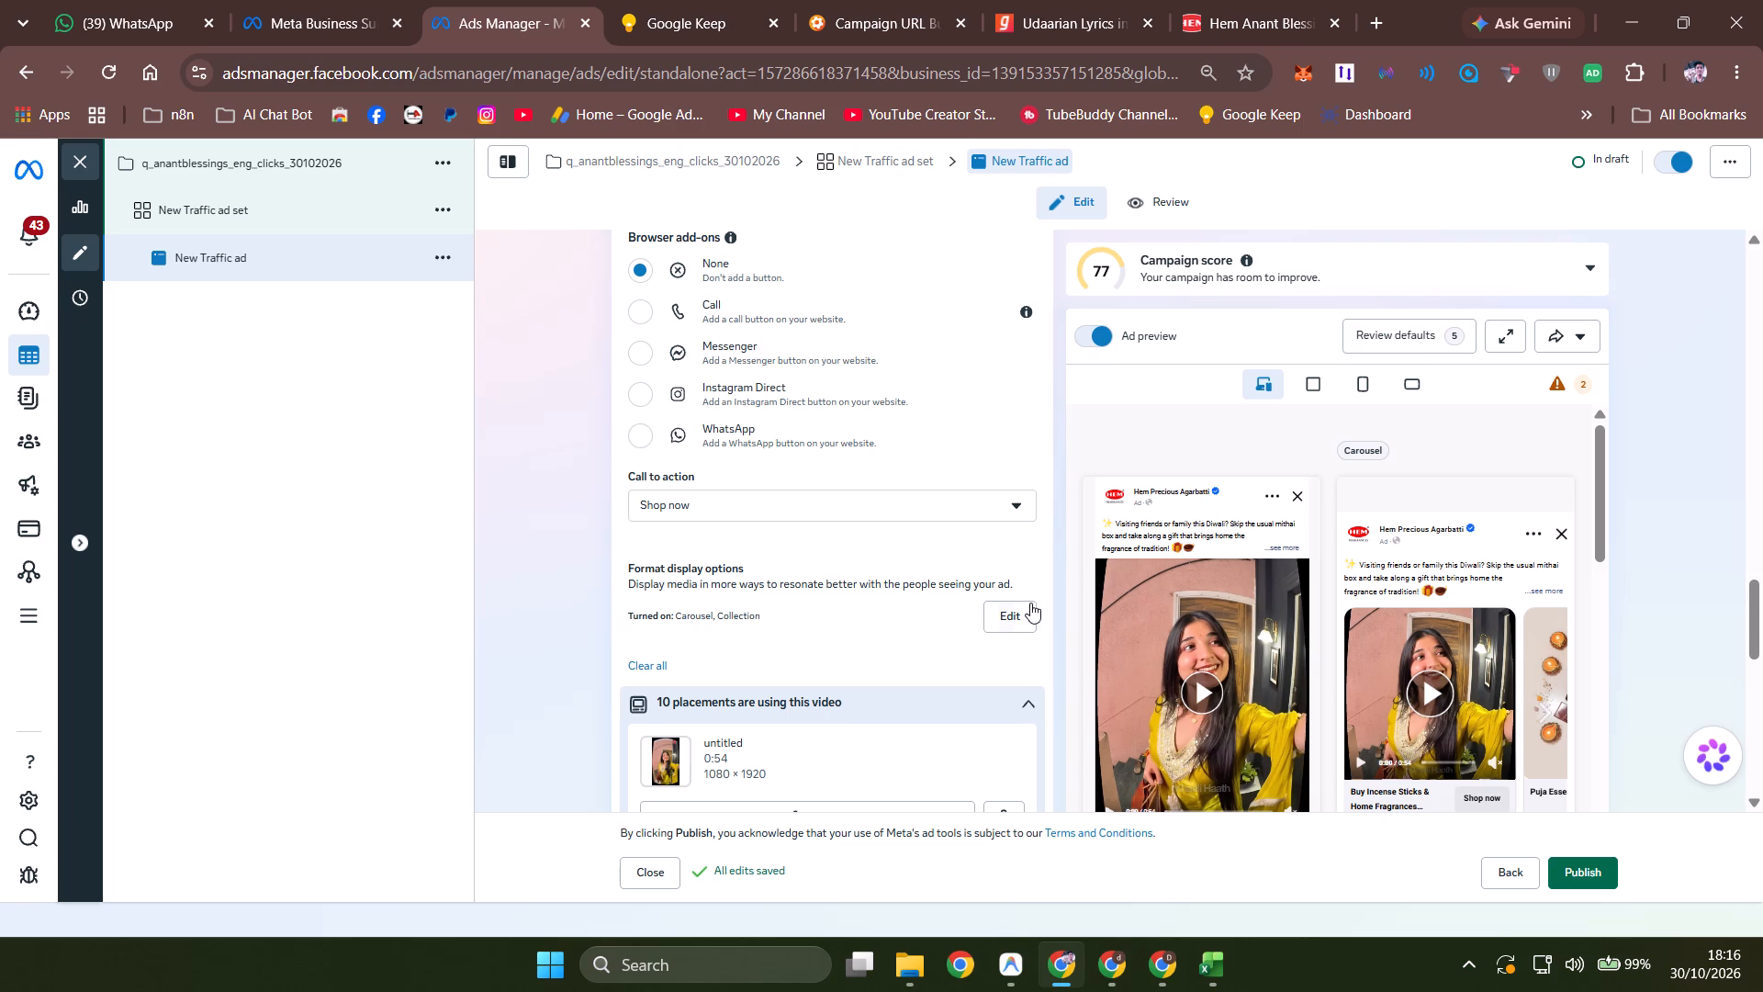
Review the ad's placement media, placement groups, creative enhancement and translation settings.
{"action": "scroll", "coordinate": [827, 592], "scroll_direction": "down", "scroll_amount": 2}
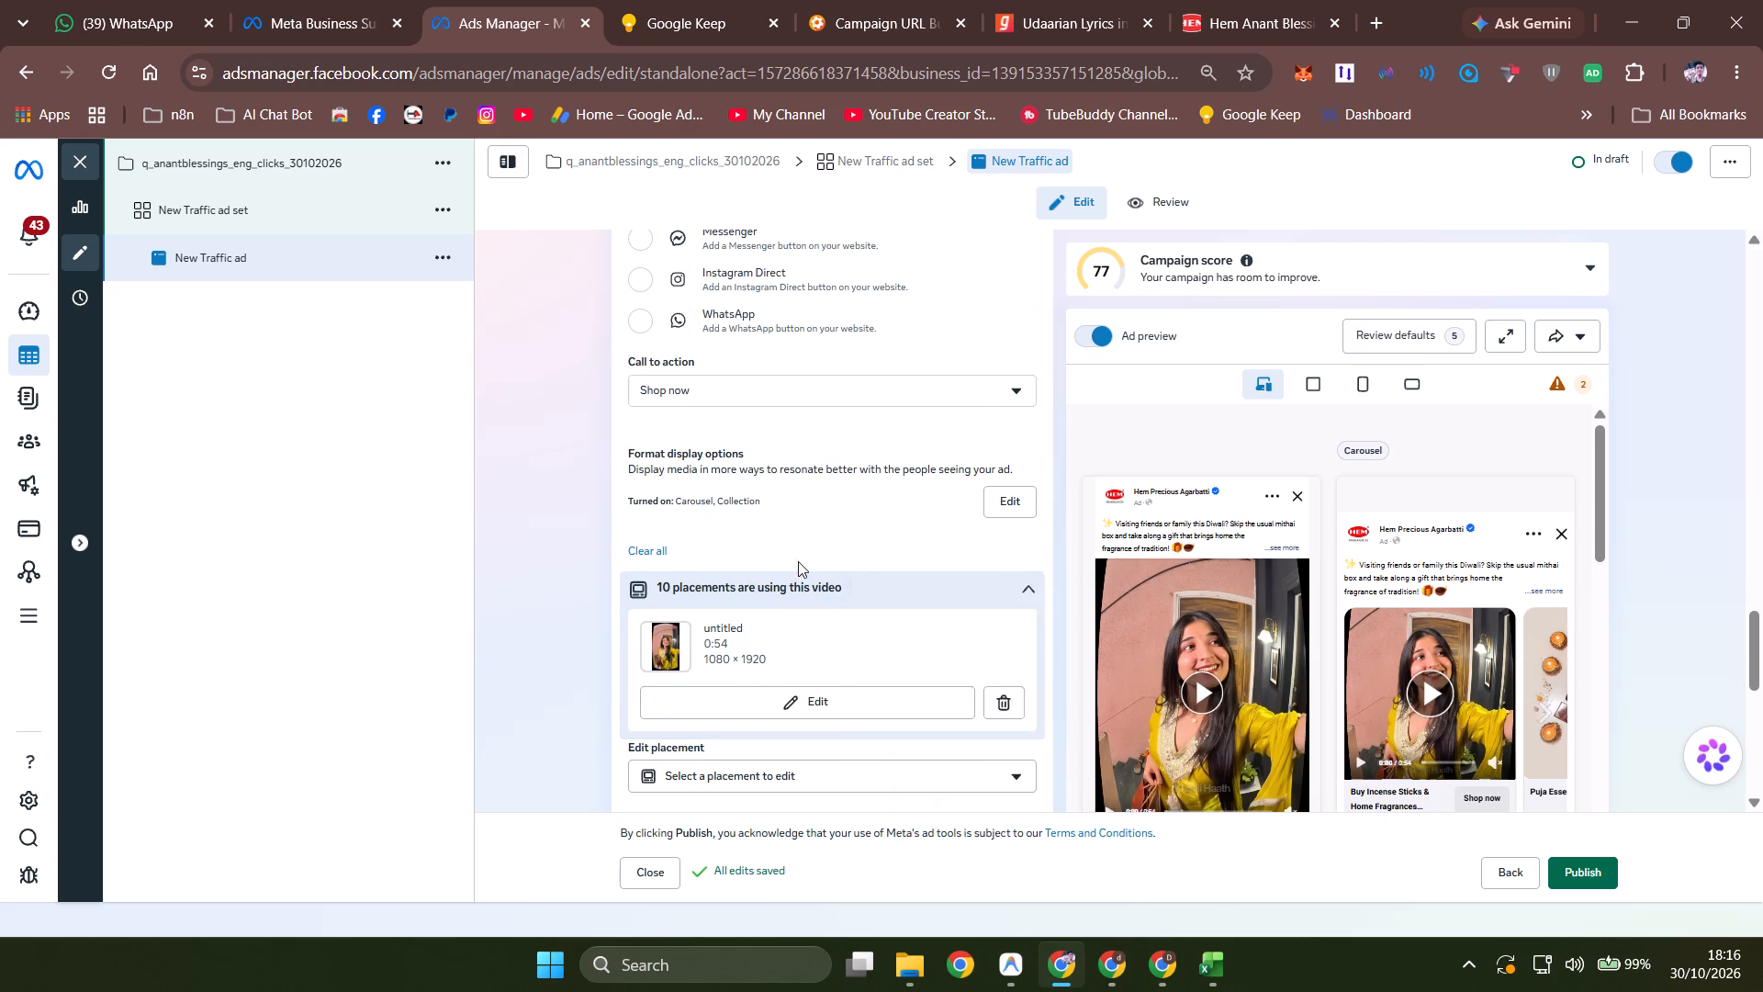
{"action": "scroll", "coordinate": [798, 561], "scroll_direction": "down", "scroll_amount": 1}
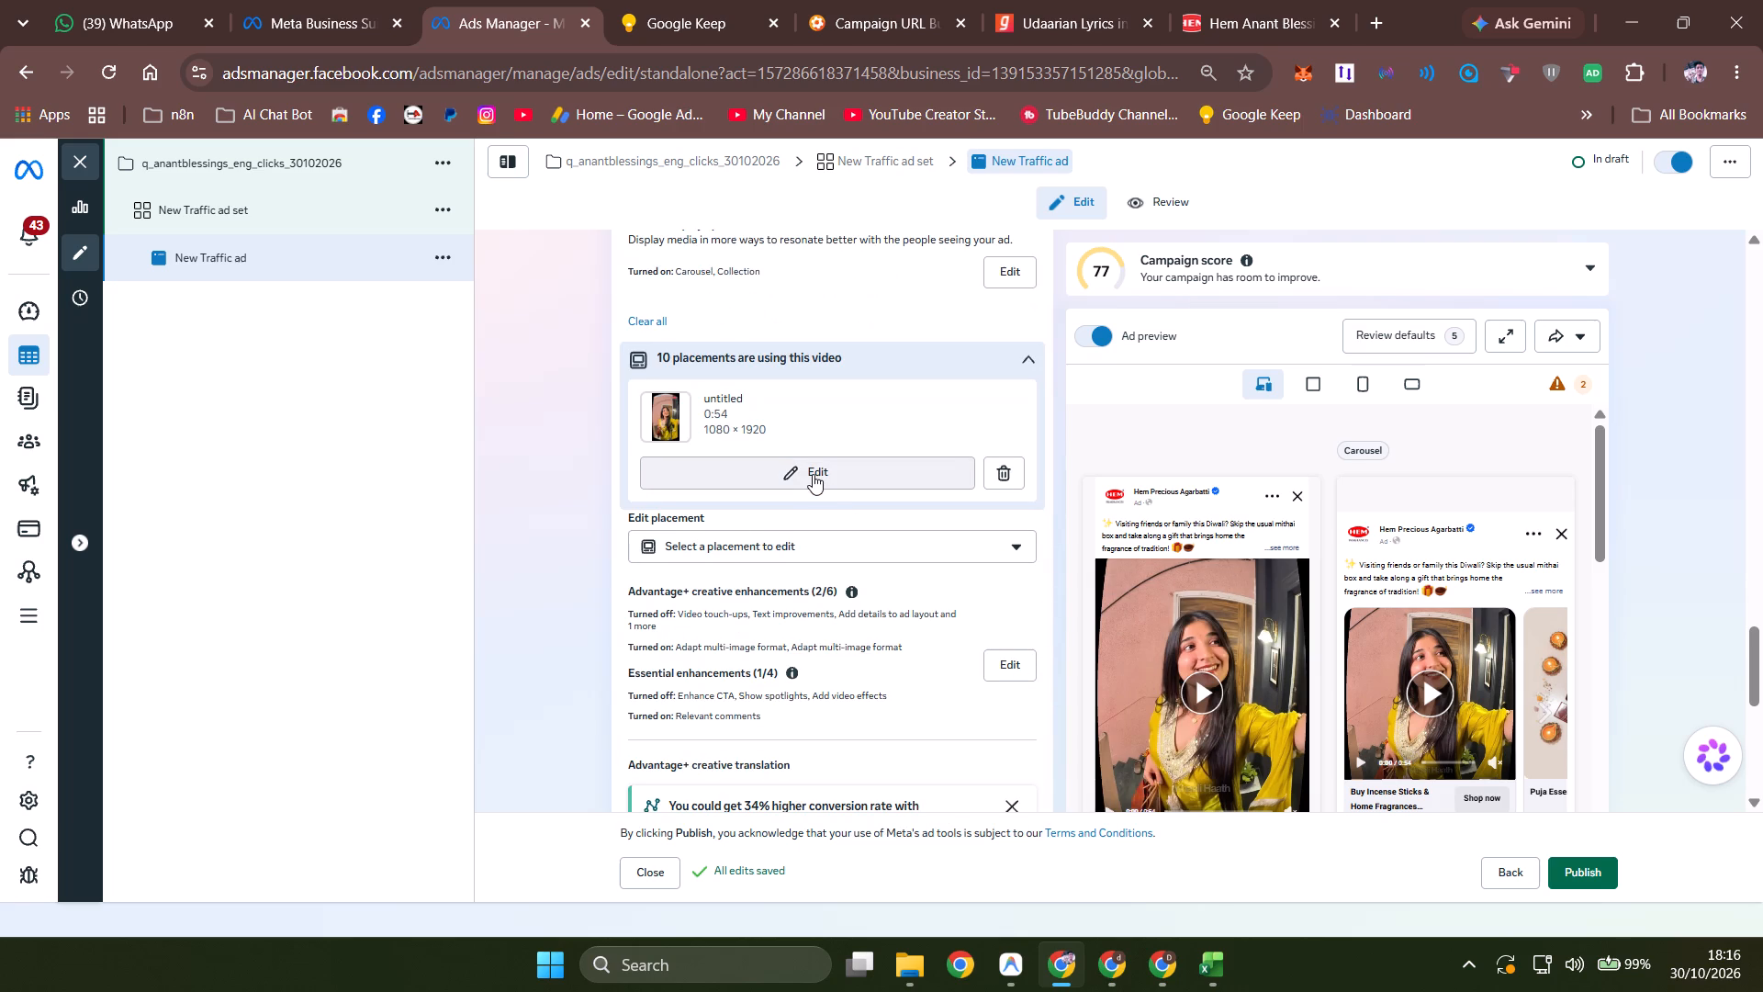
{"action": "scroll", "coordinate": [825, 648], "scroll_direction": "down", "scroll_amount": 1}
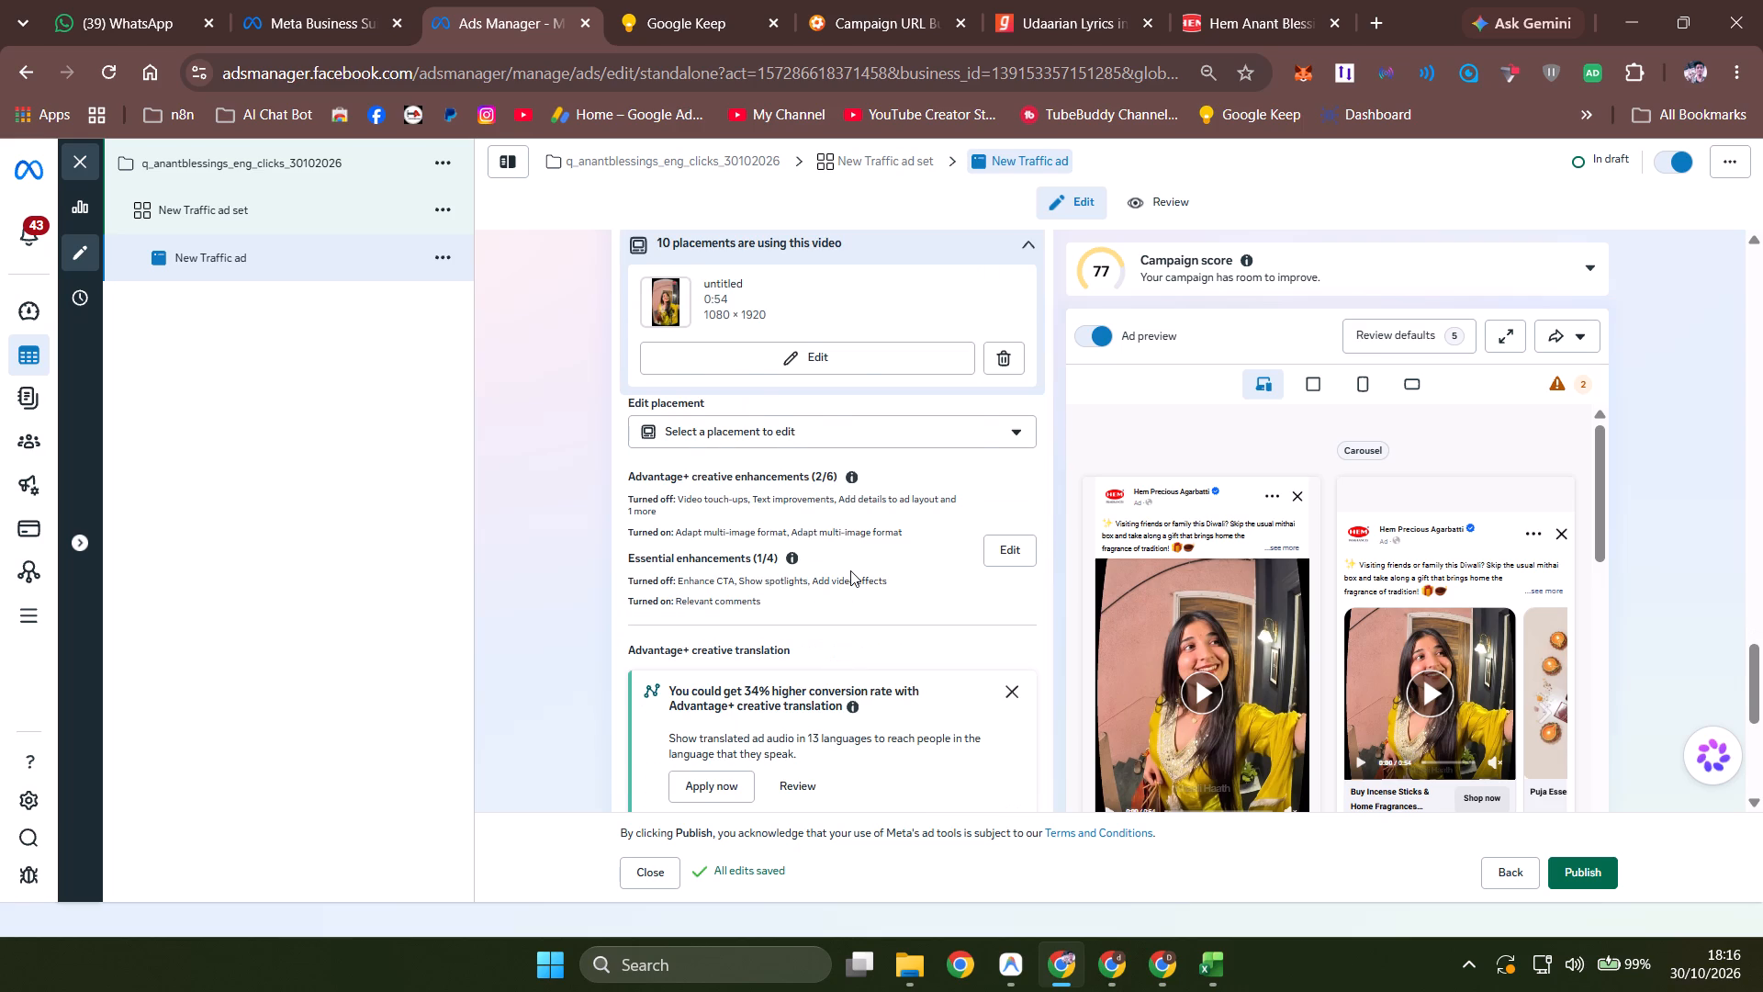
{"action": "scroll", "coordinate": [852, 589], "scroll_direction": "down", "scroll_amount": 1}
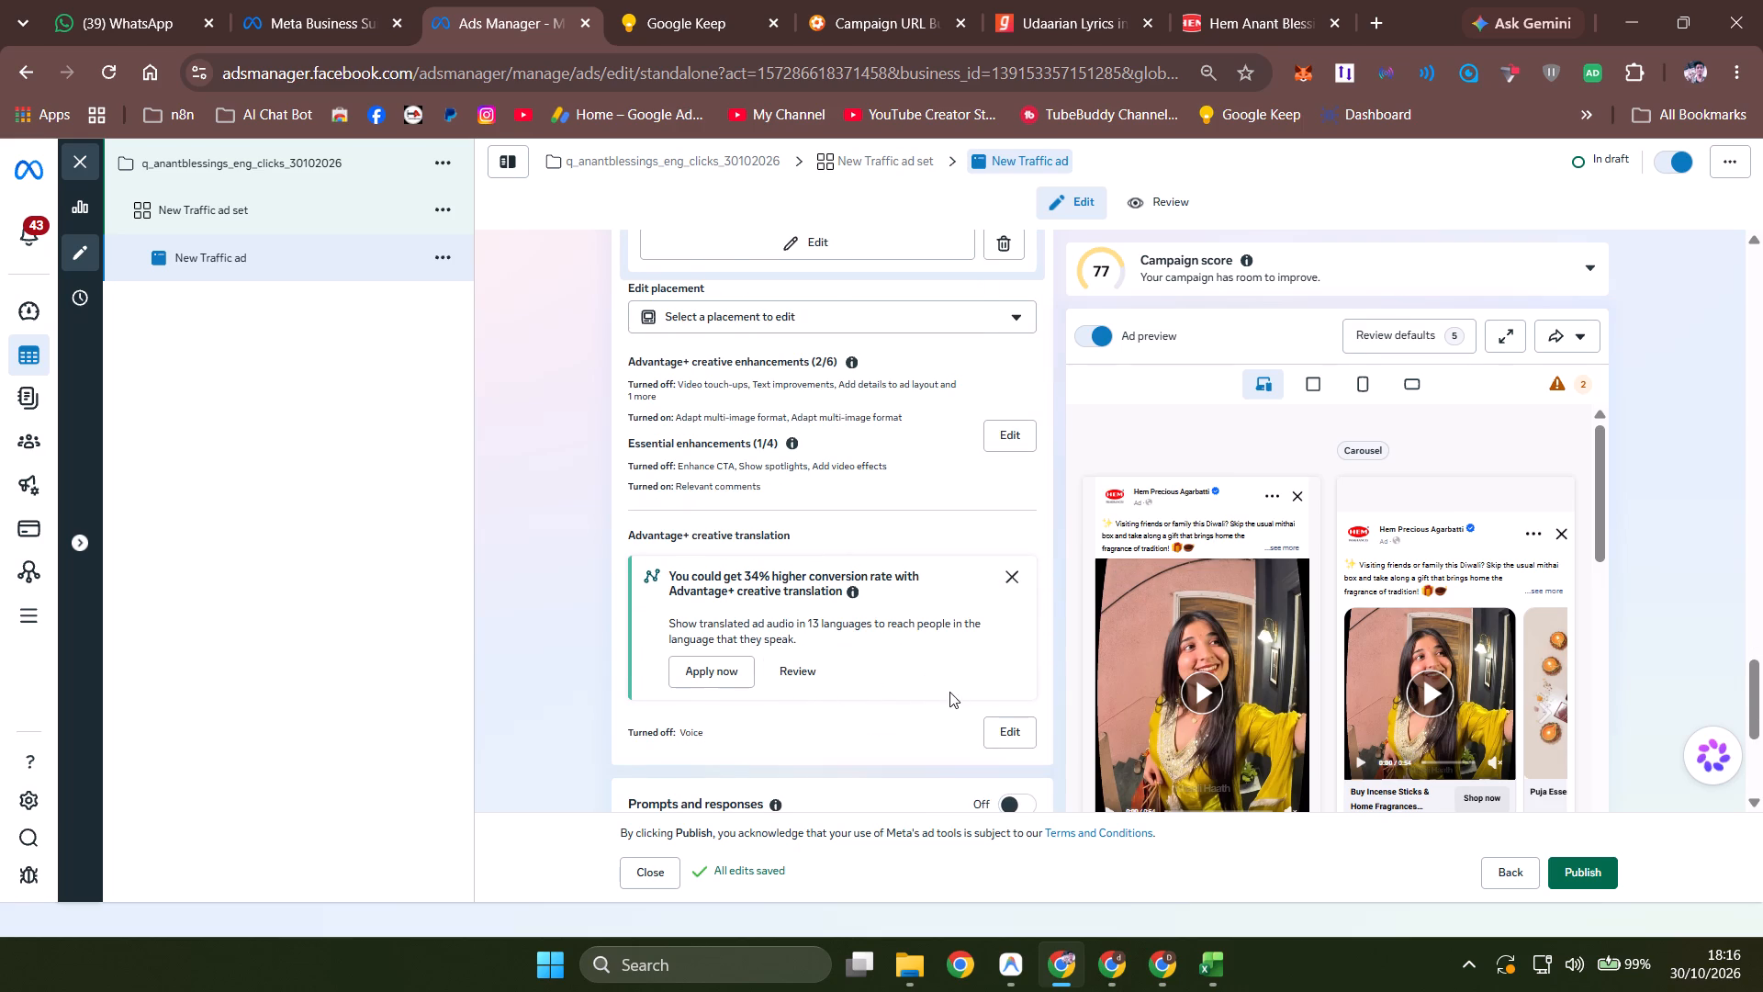
{"action": "scroll", "coordinate": [899, 671], "scroll_direction": "down", "scroll_amount": 1}
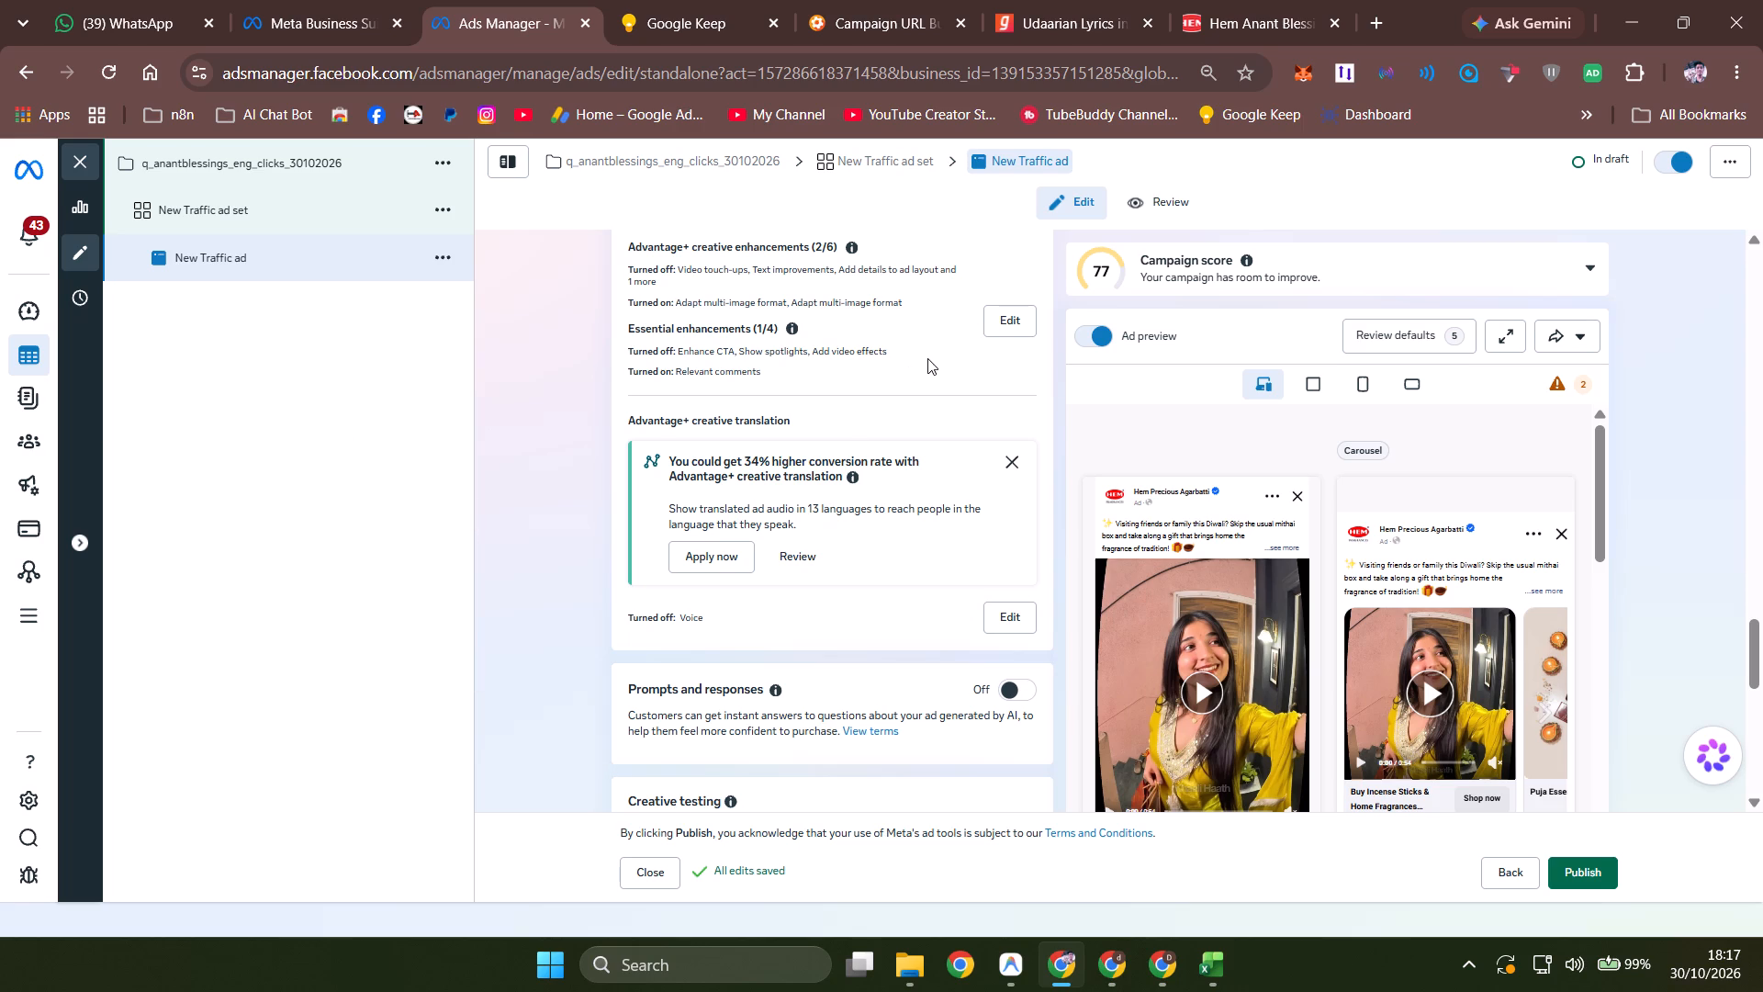
{"action": "scroll", "coordinate": [926, 360], "scroll_direction": "up", "scroll_amount": 1}
{"action": "left_click", "coordinate": [776, 322]}
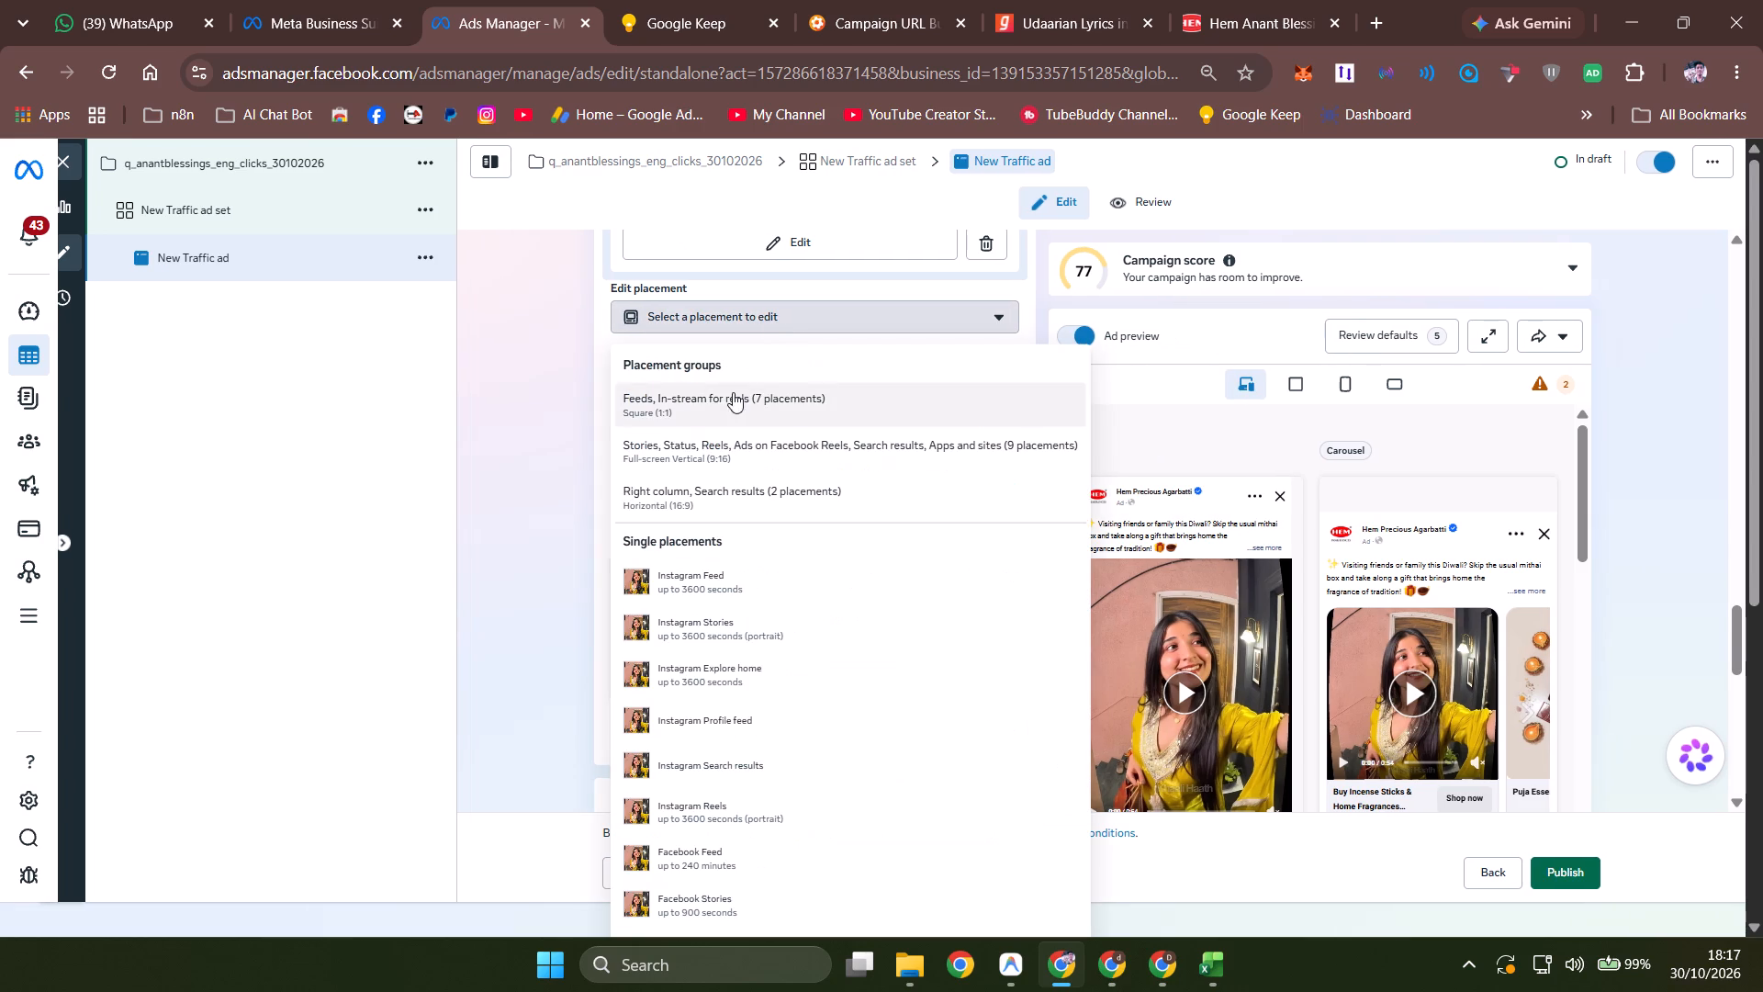
{"action": "left_click", "coordinate": [550, 356]}
{"action": "scroll", "coordinate": [780, 408], "scroll_direction": "up", "scroll_amount": 2}
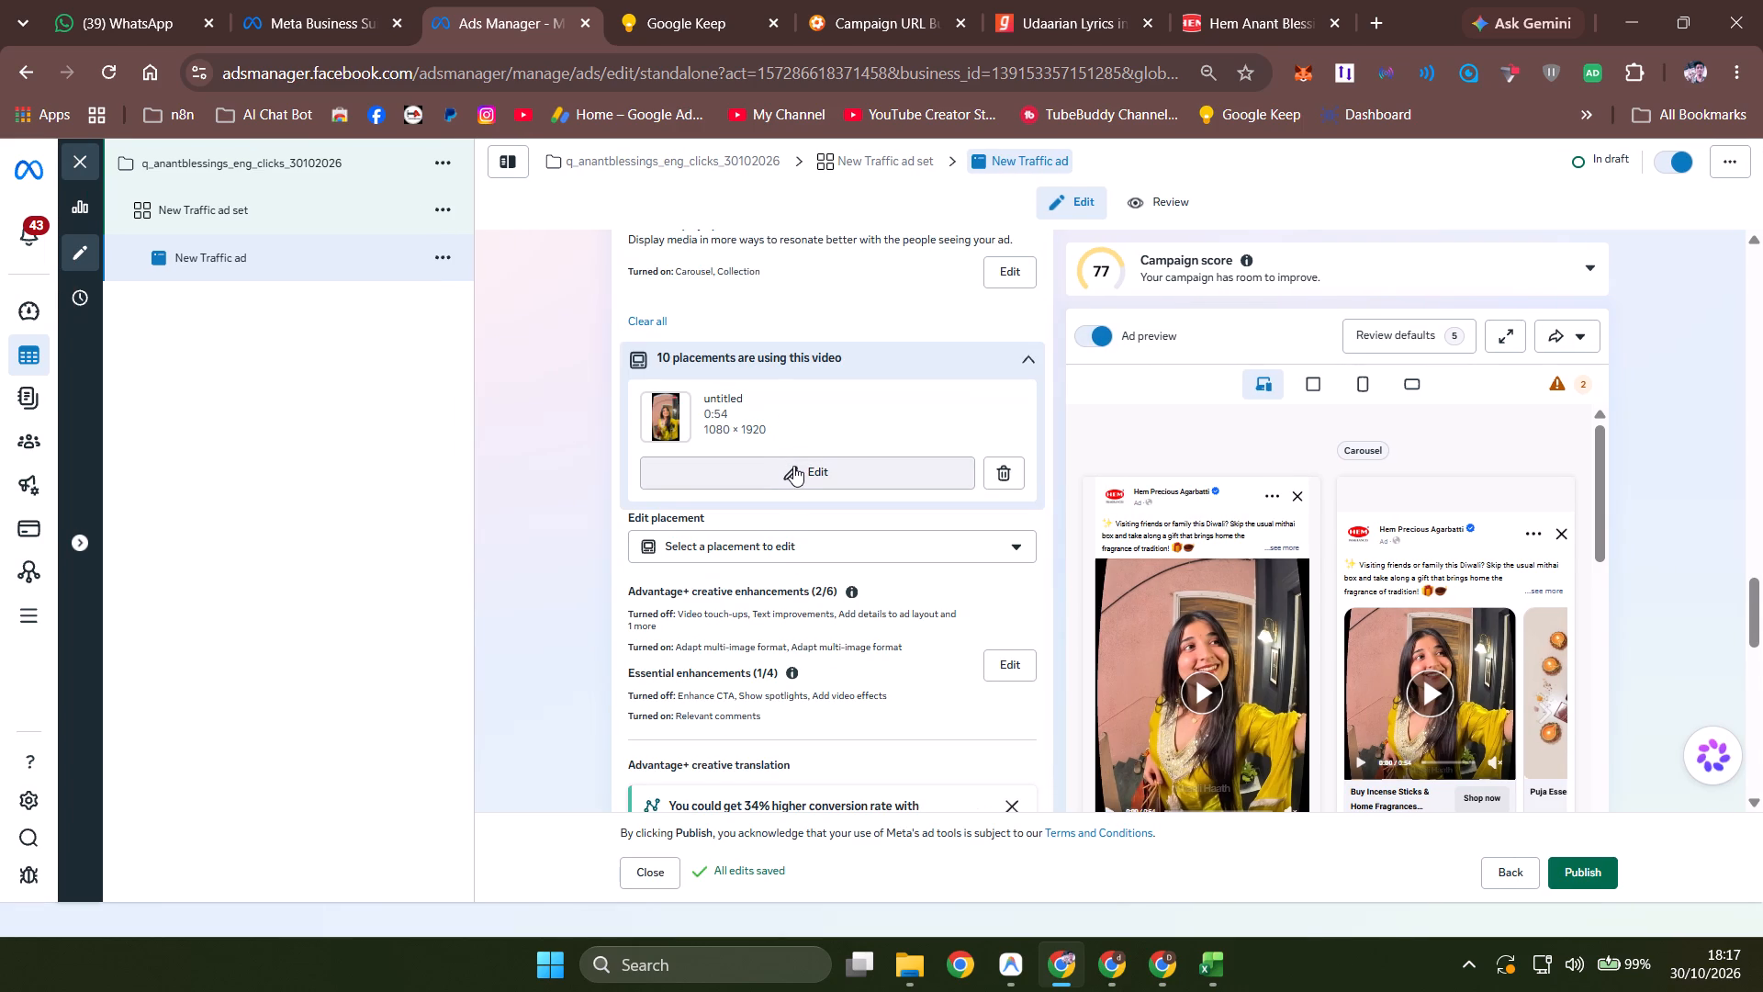
{"action": "scroll", "coordinate": [793, 466], "scroll_direction": "up", "scroll_amount": 4}
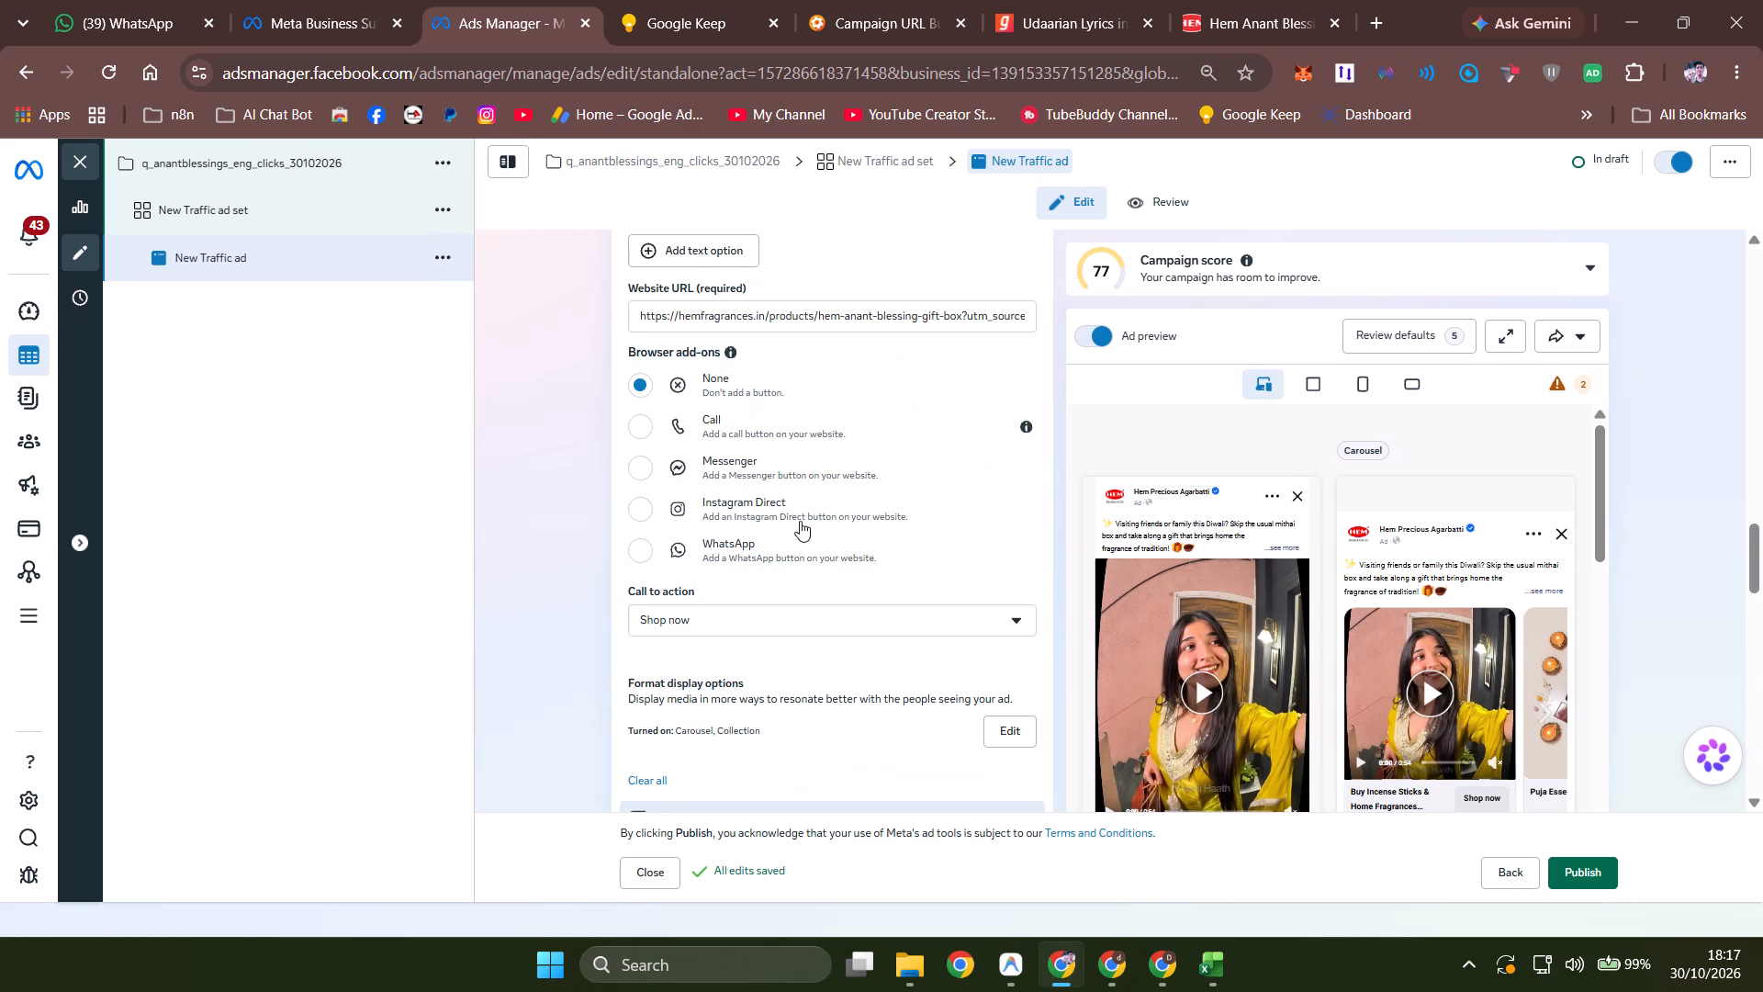
{"action": "scroll", "coordinate": [800, 521], "scroll_direction": "up", "scroll_amount": 1}
Examine the carousel's site link cards in the ad's format display options, then leave them without saving changes.
{"action": "scroll", "coordinate": [817, 550], "scroll_direction": "down", "scroll_amount": 2}
{"action": "left_click", "coordinate": [1010, 615]}
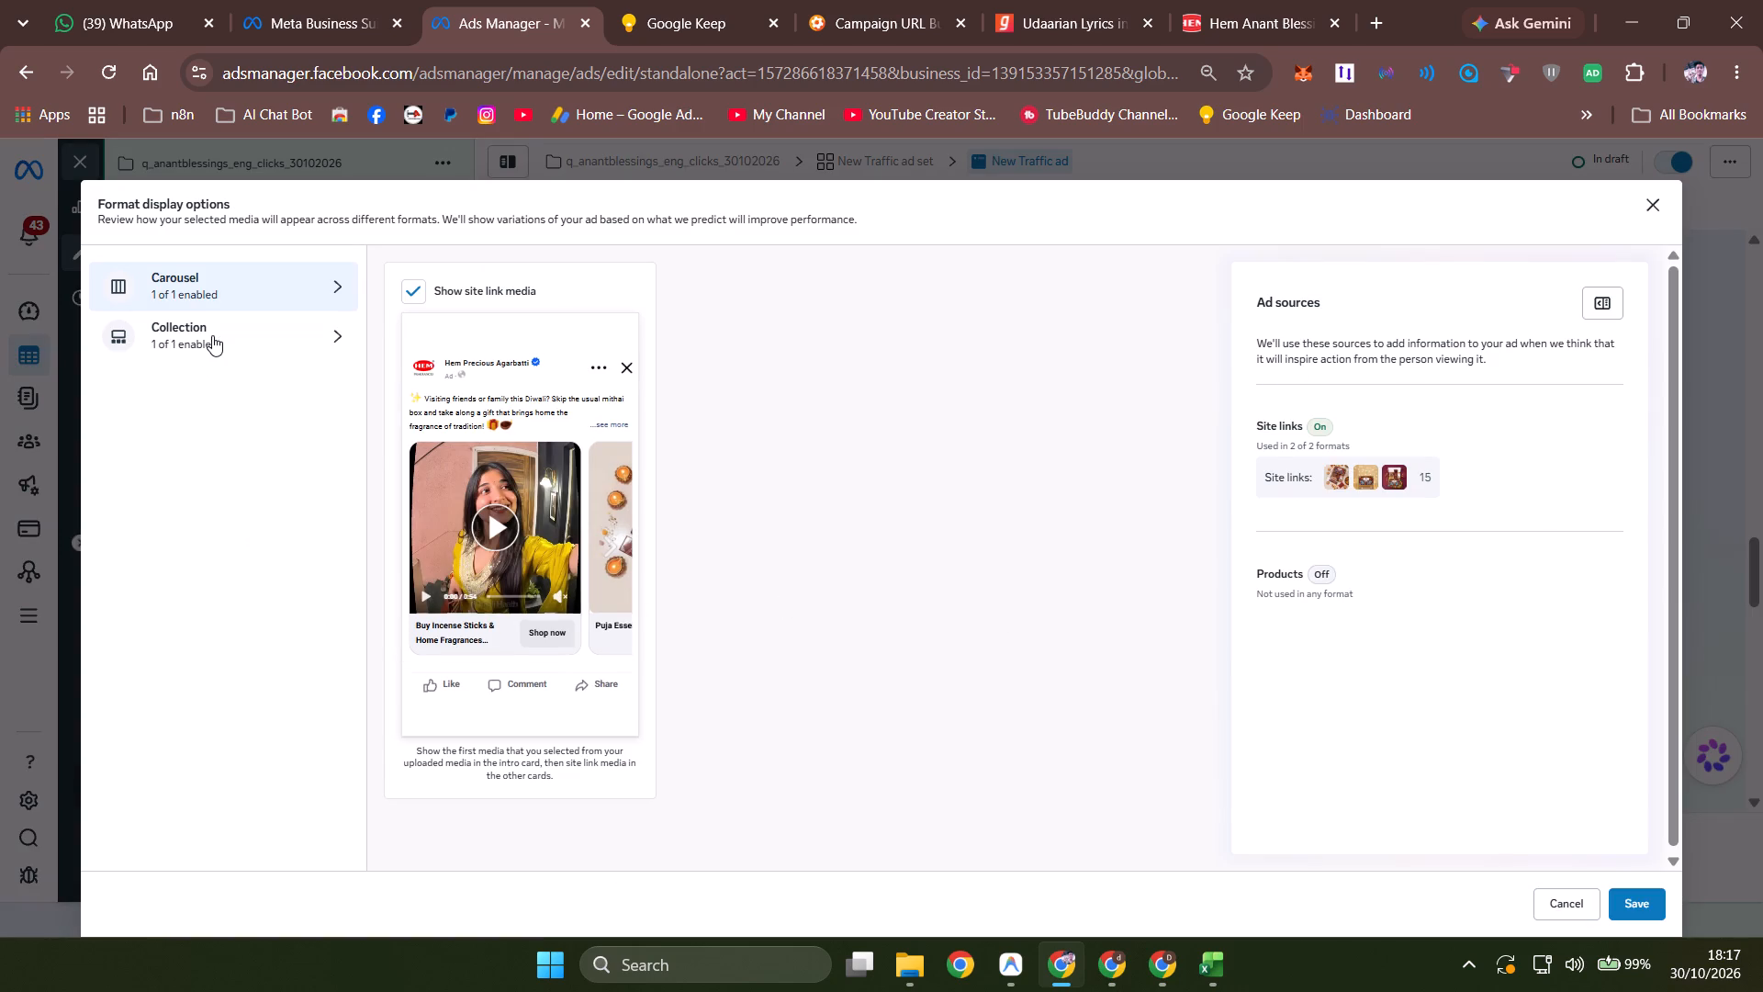
{"action": "left_click", "coordinate": [605, 559]}
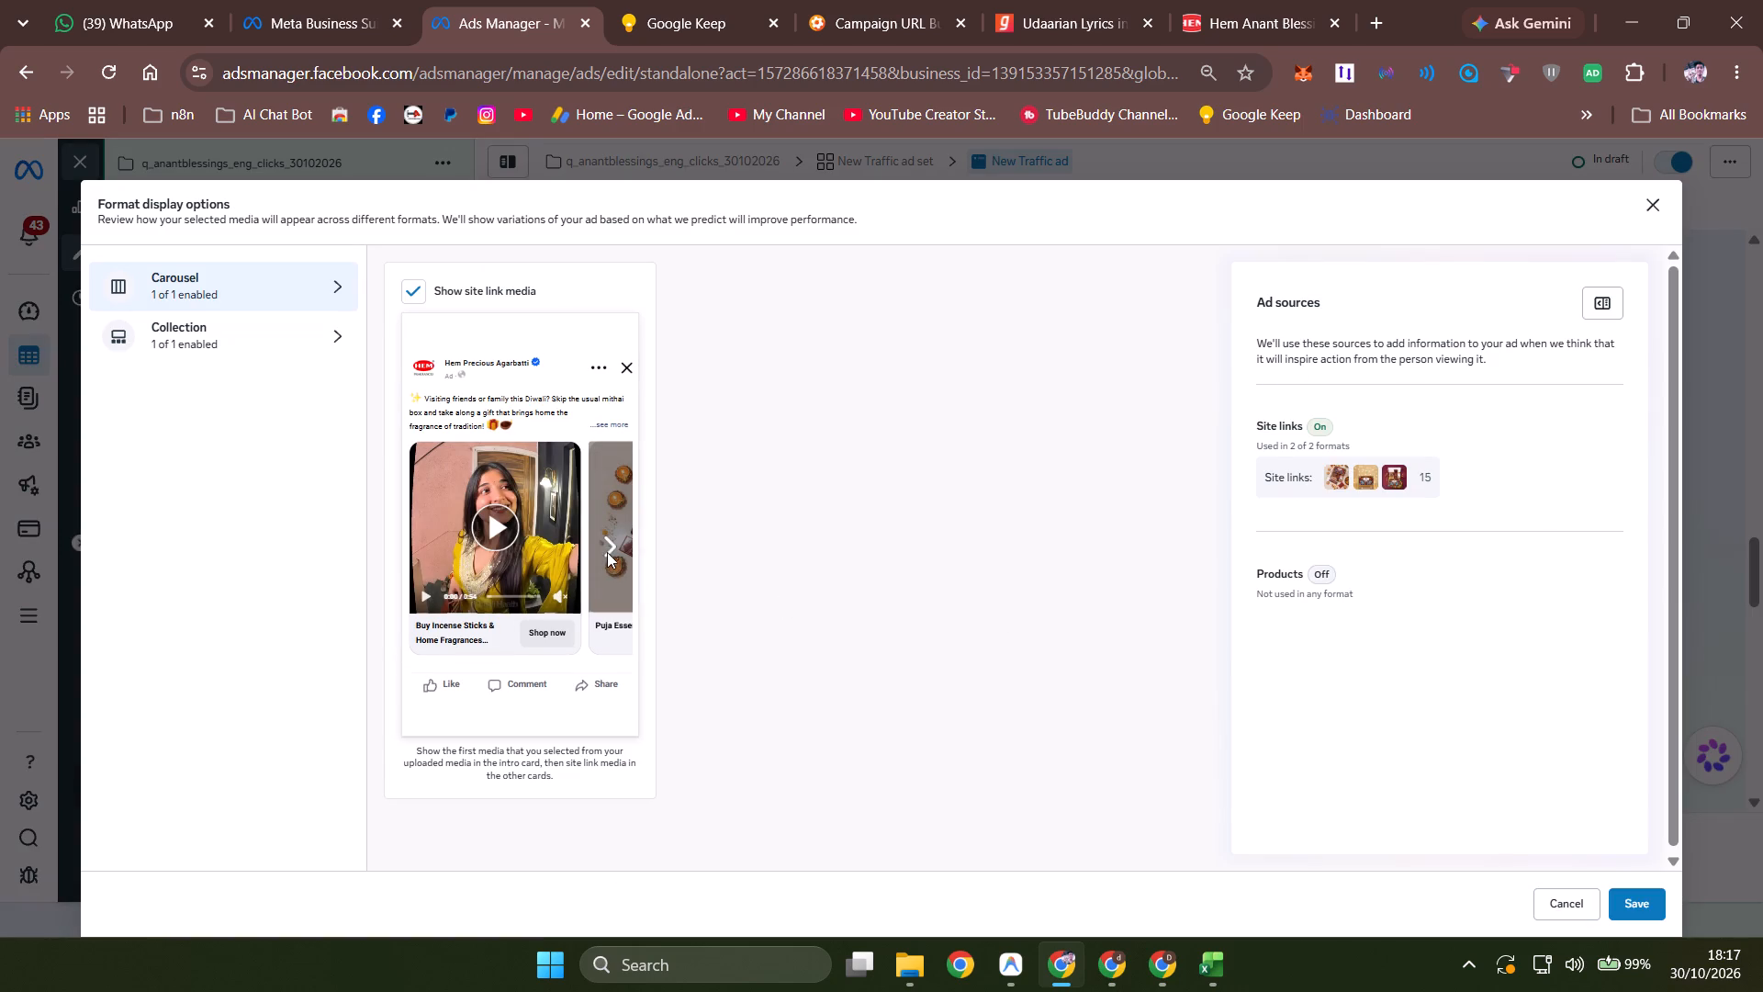
{"action": "left_click", "coordinate": [609, 545]}
{"action": "left_click", "coordinate": [611, 549]}
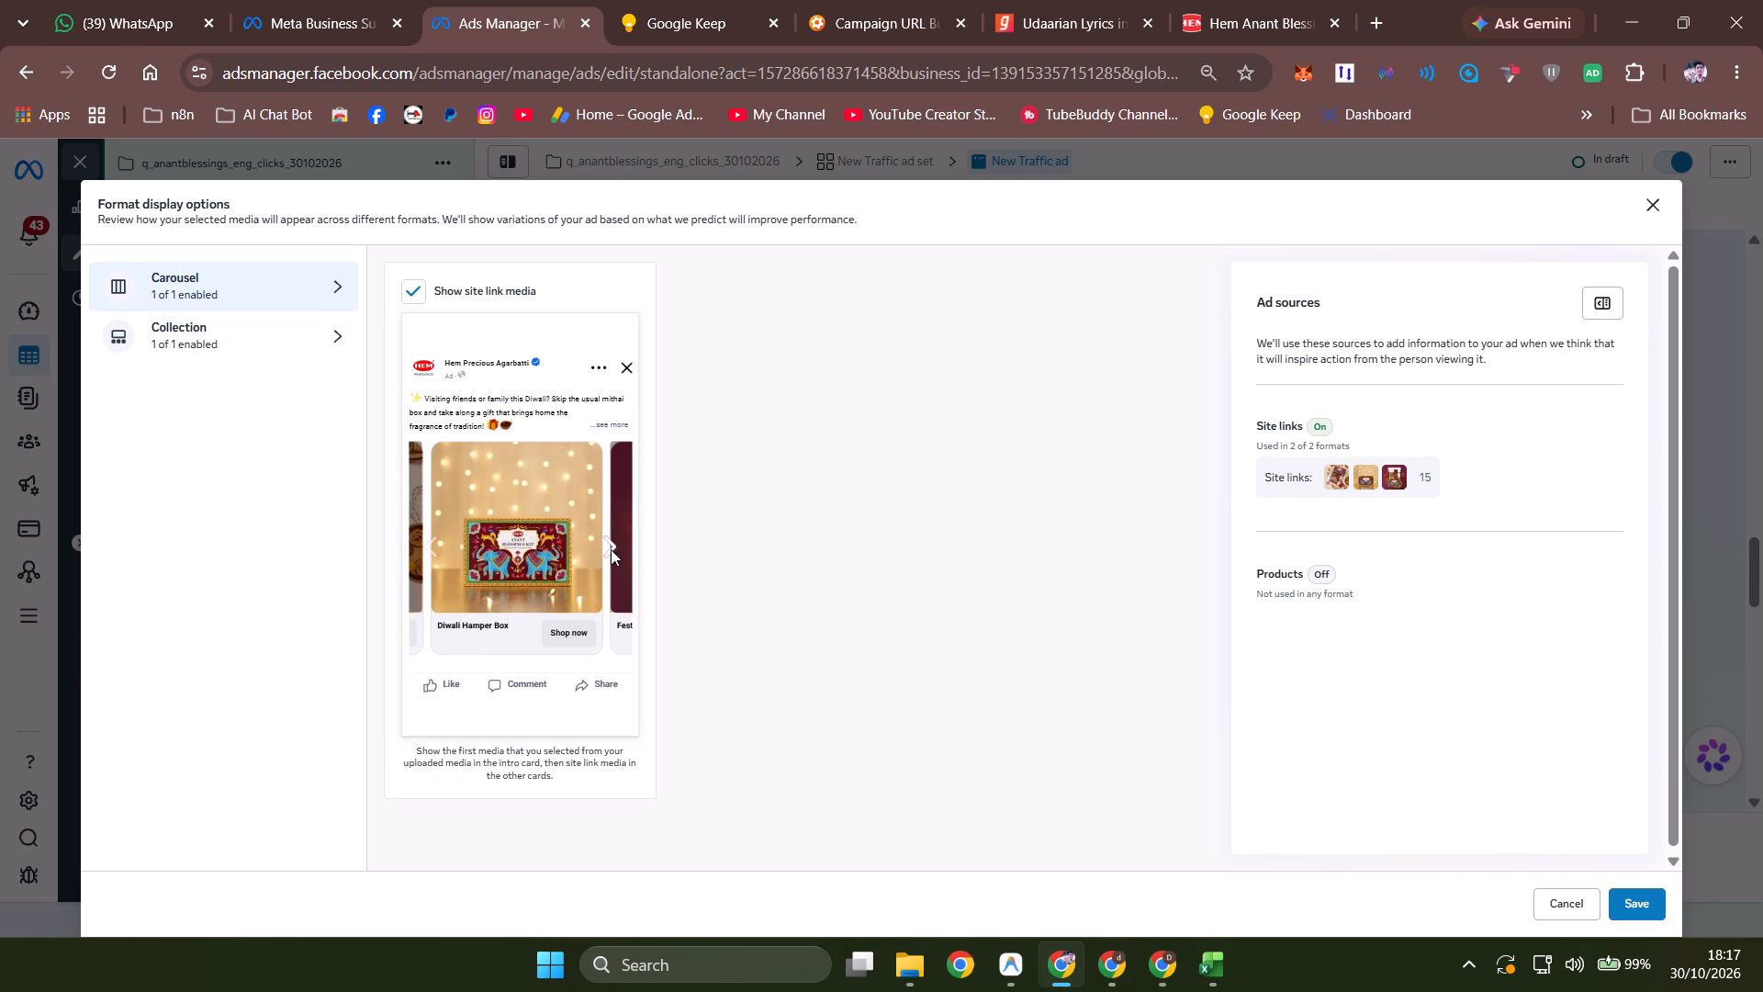
{"action": "left_click", "coordinate": [611, 549]}
{"action": "left_click", "coordinate": [611, 549]}
{"action": "left_click", "coordinate": [611, 549]}
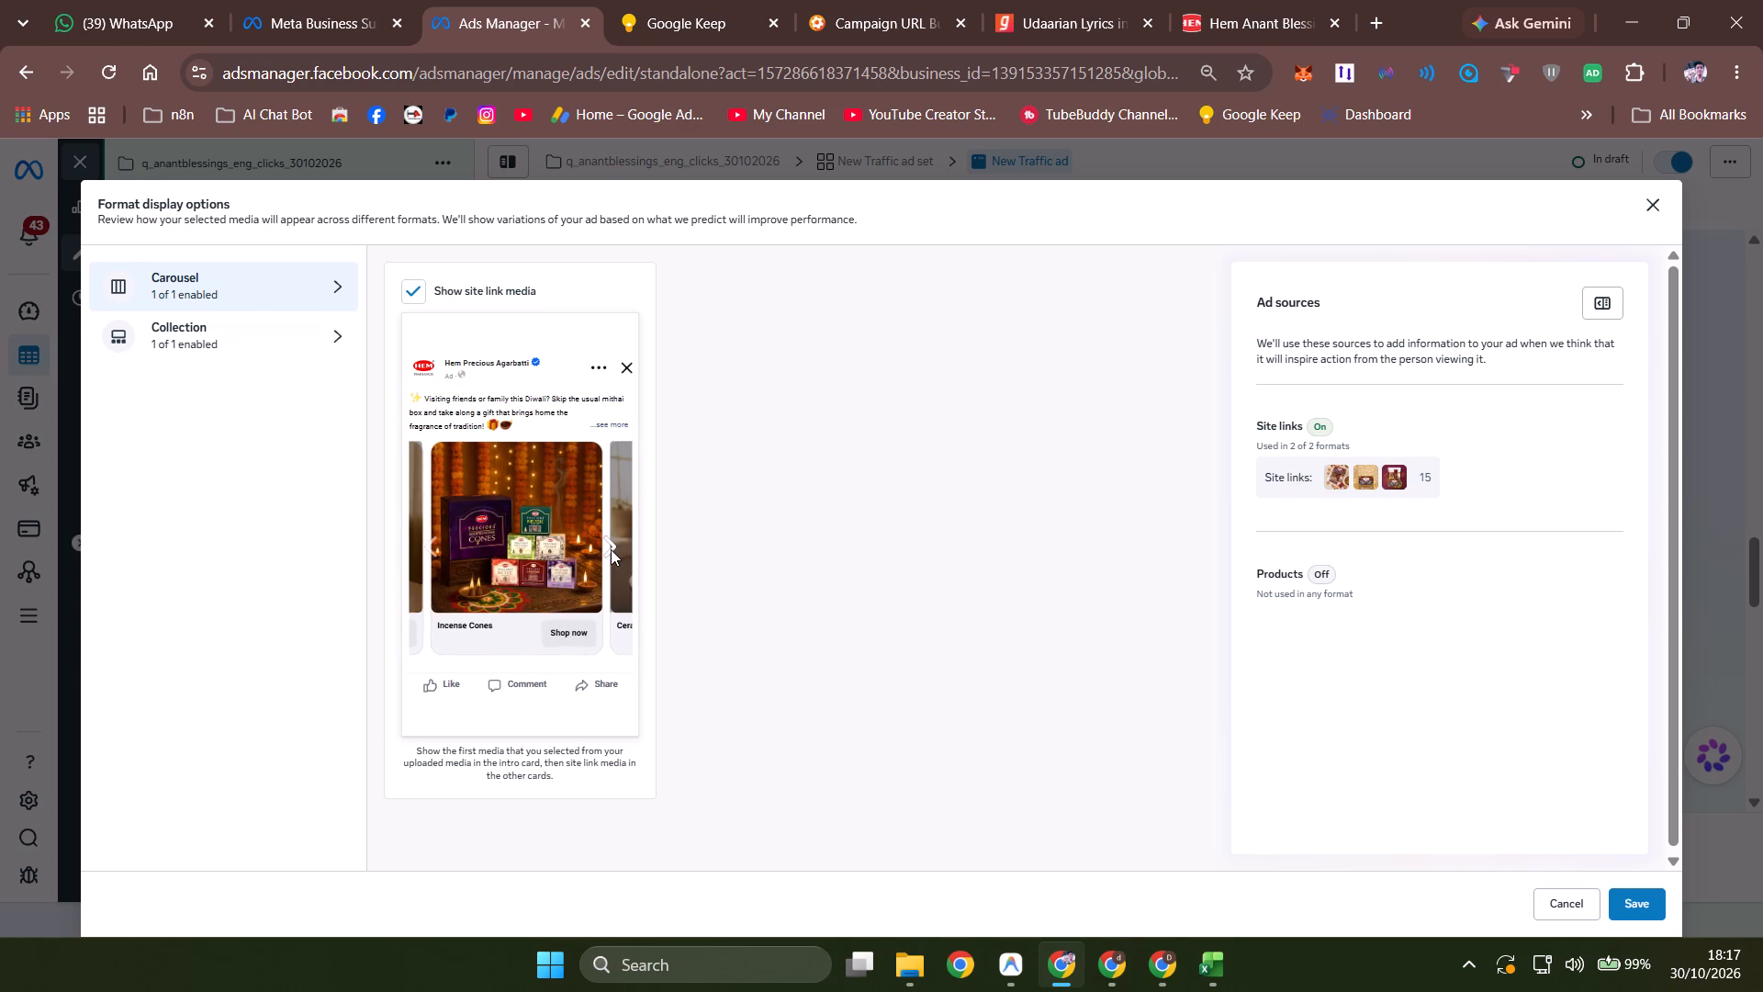
{"action": "left_click", "coordinate": [1657, 207]}
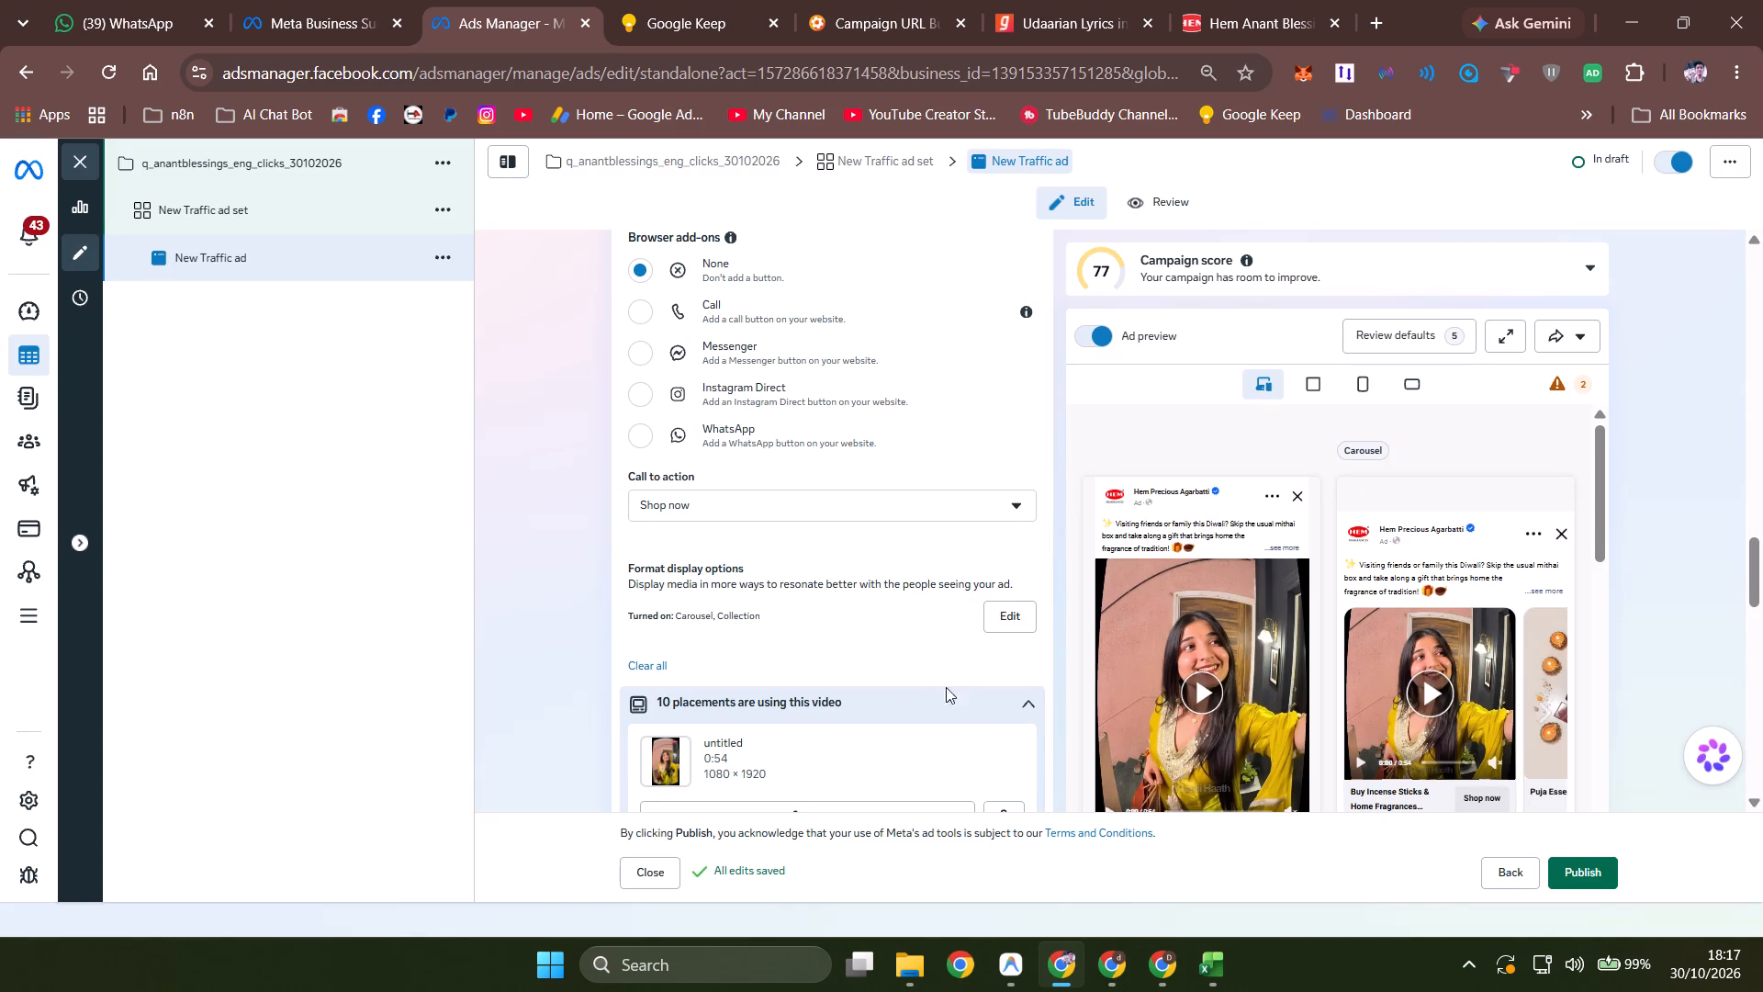
Publish the campaign q_anantblessings_eng_clicks_30102026 together with its ad set and New Traffic ad.
{"action": "left_click", "coordinate": [1591, 858]}
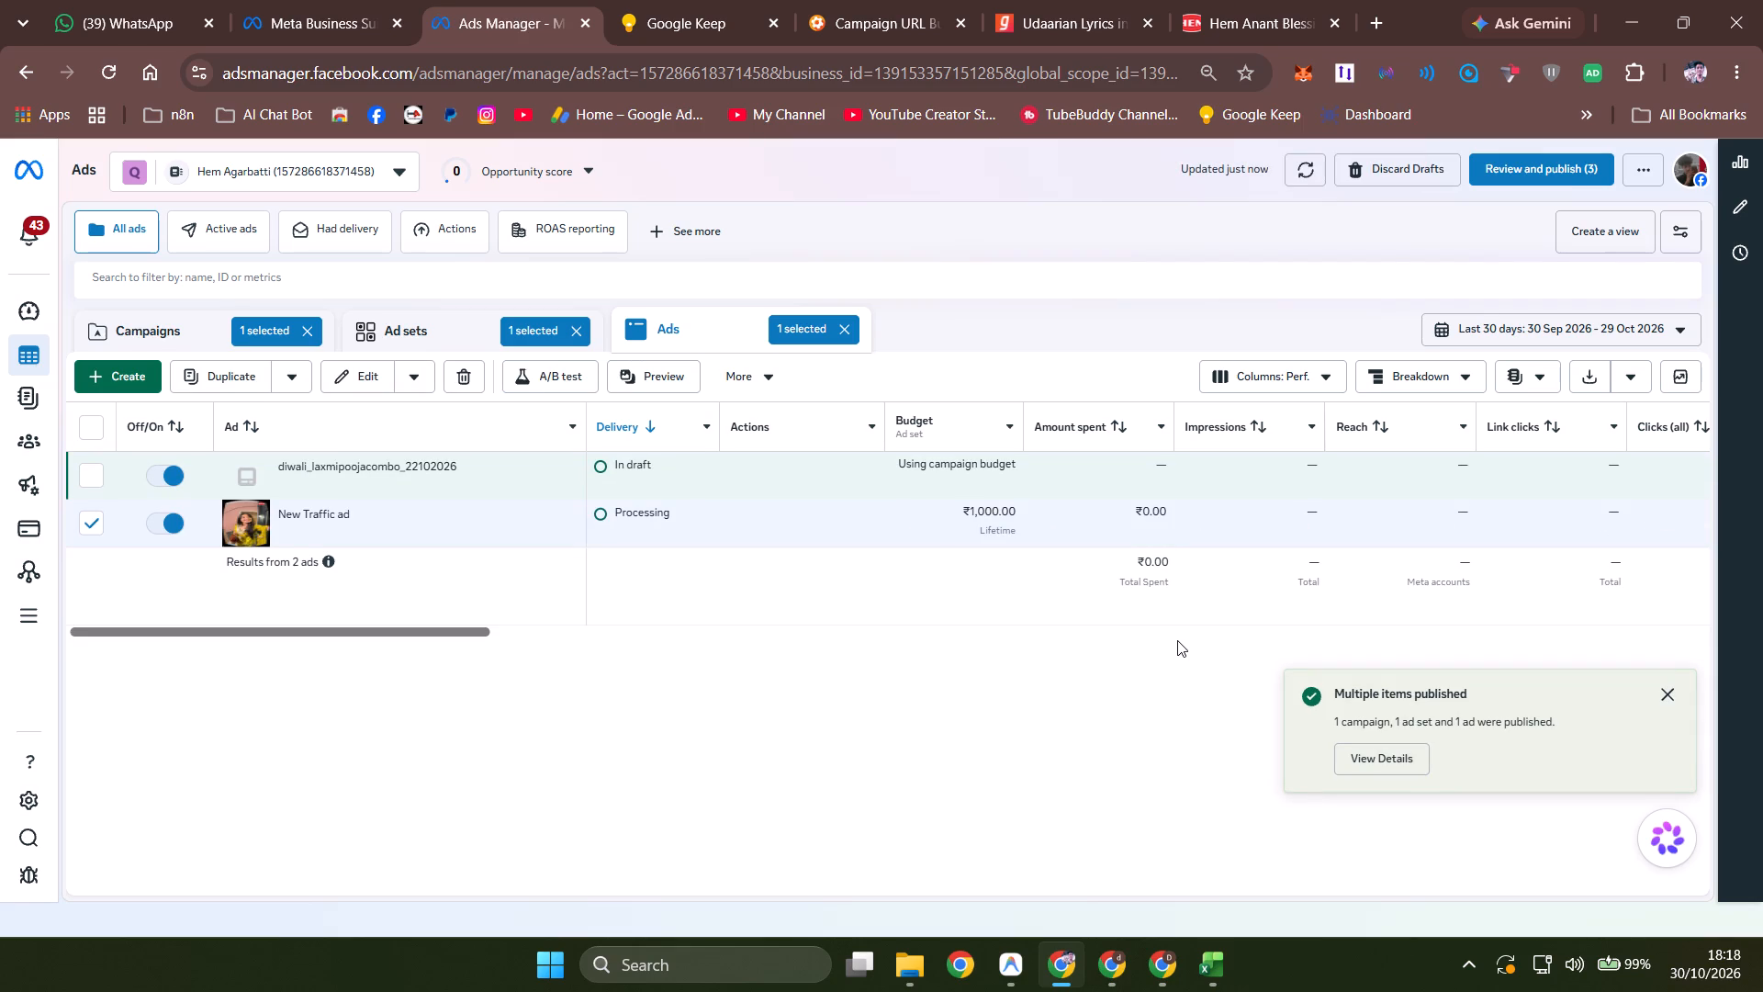
Go from the ads list to the campaigns list and on to the ad sets.
{"action": "left_click", "coordinate": [82, 529]}
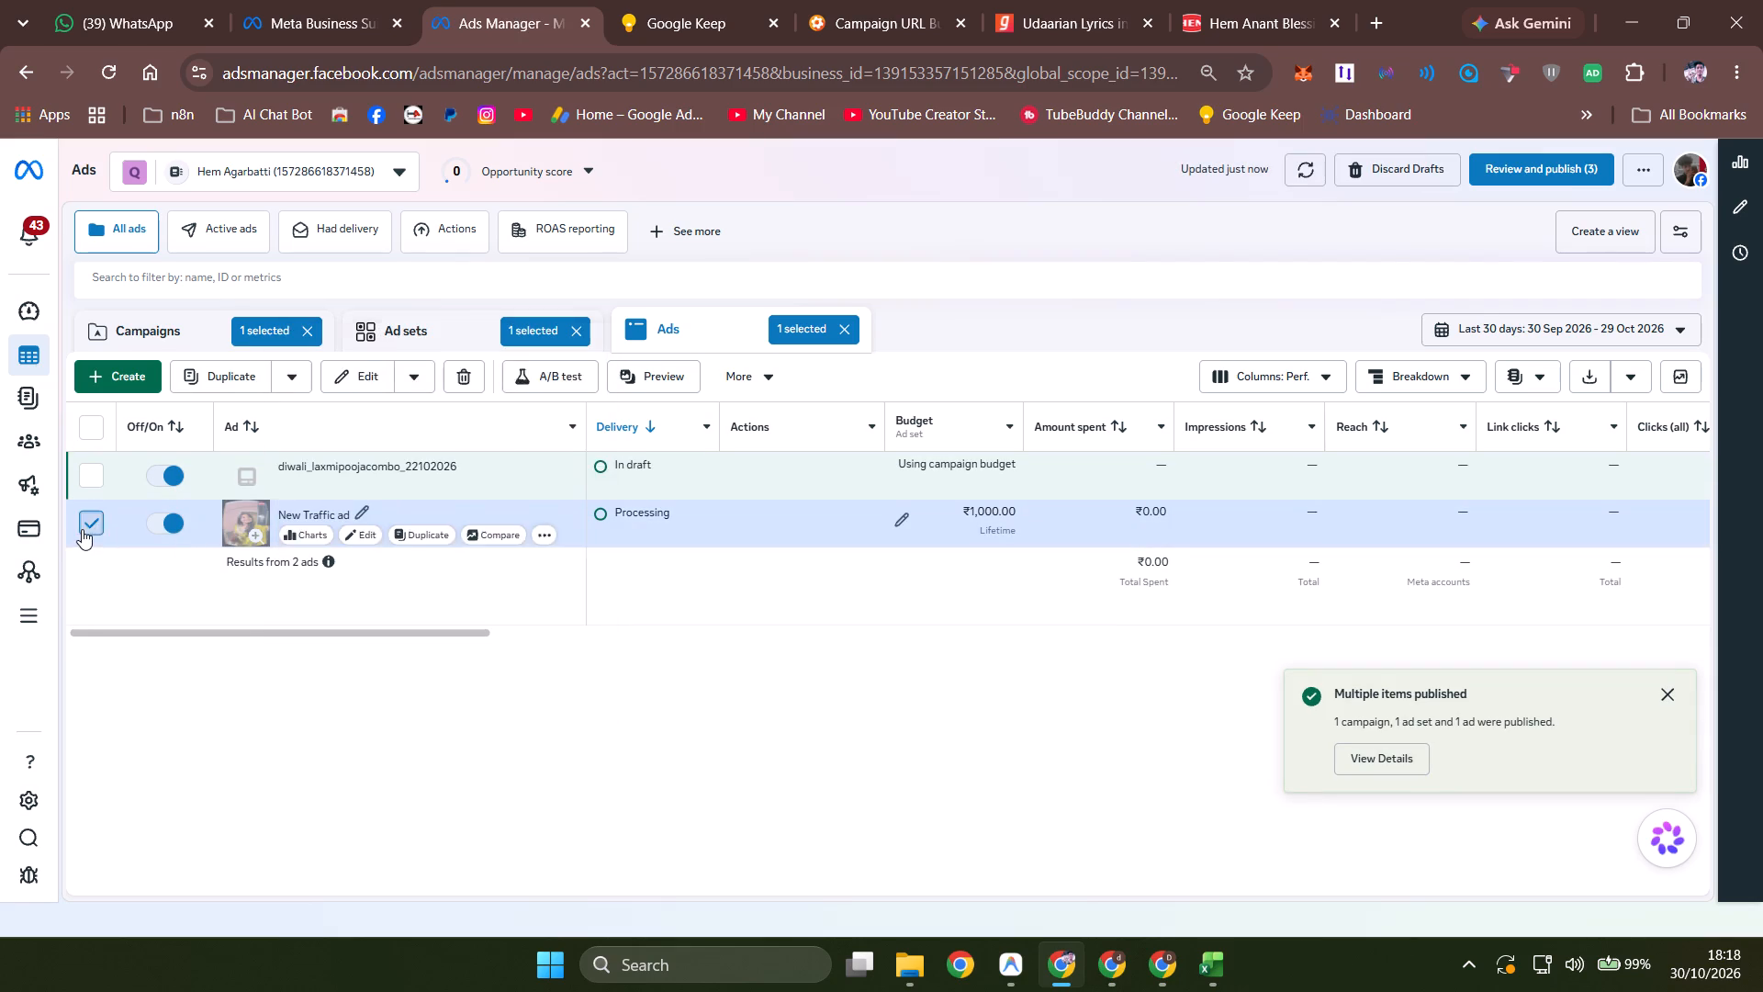
{"action": "left_click", "coordinate": [160, 339]}
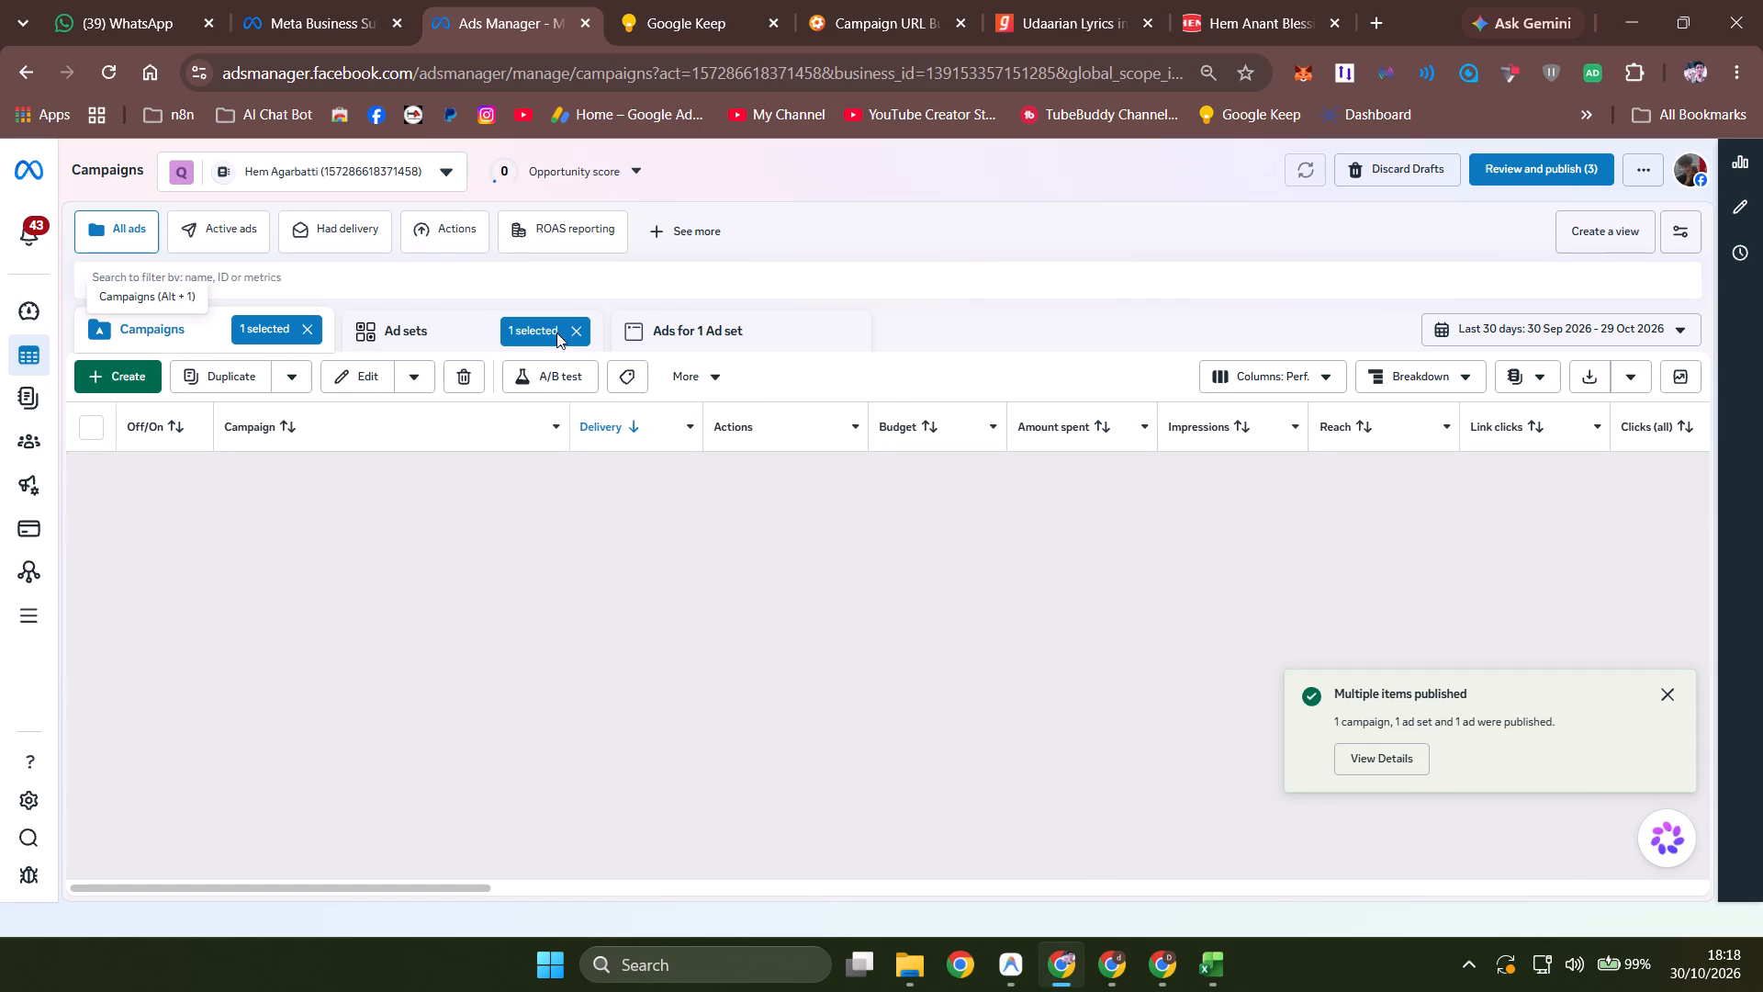
{"action": "left_click", "coordinate": [522, 333]}
Mark Hem boost as completed in the To Do 30/10/2026 note in Google Keep.
{"action": "left_click", "coordinate": [651, 0]}
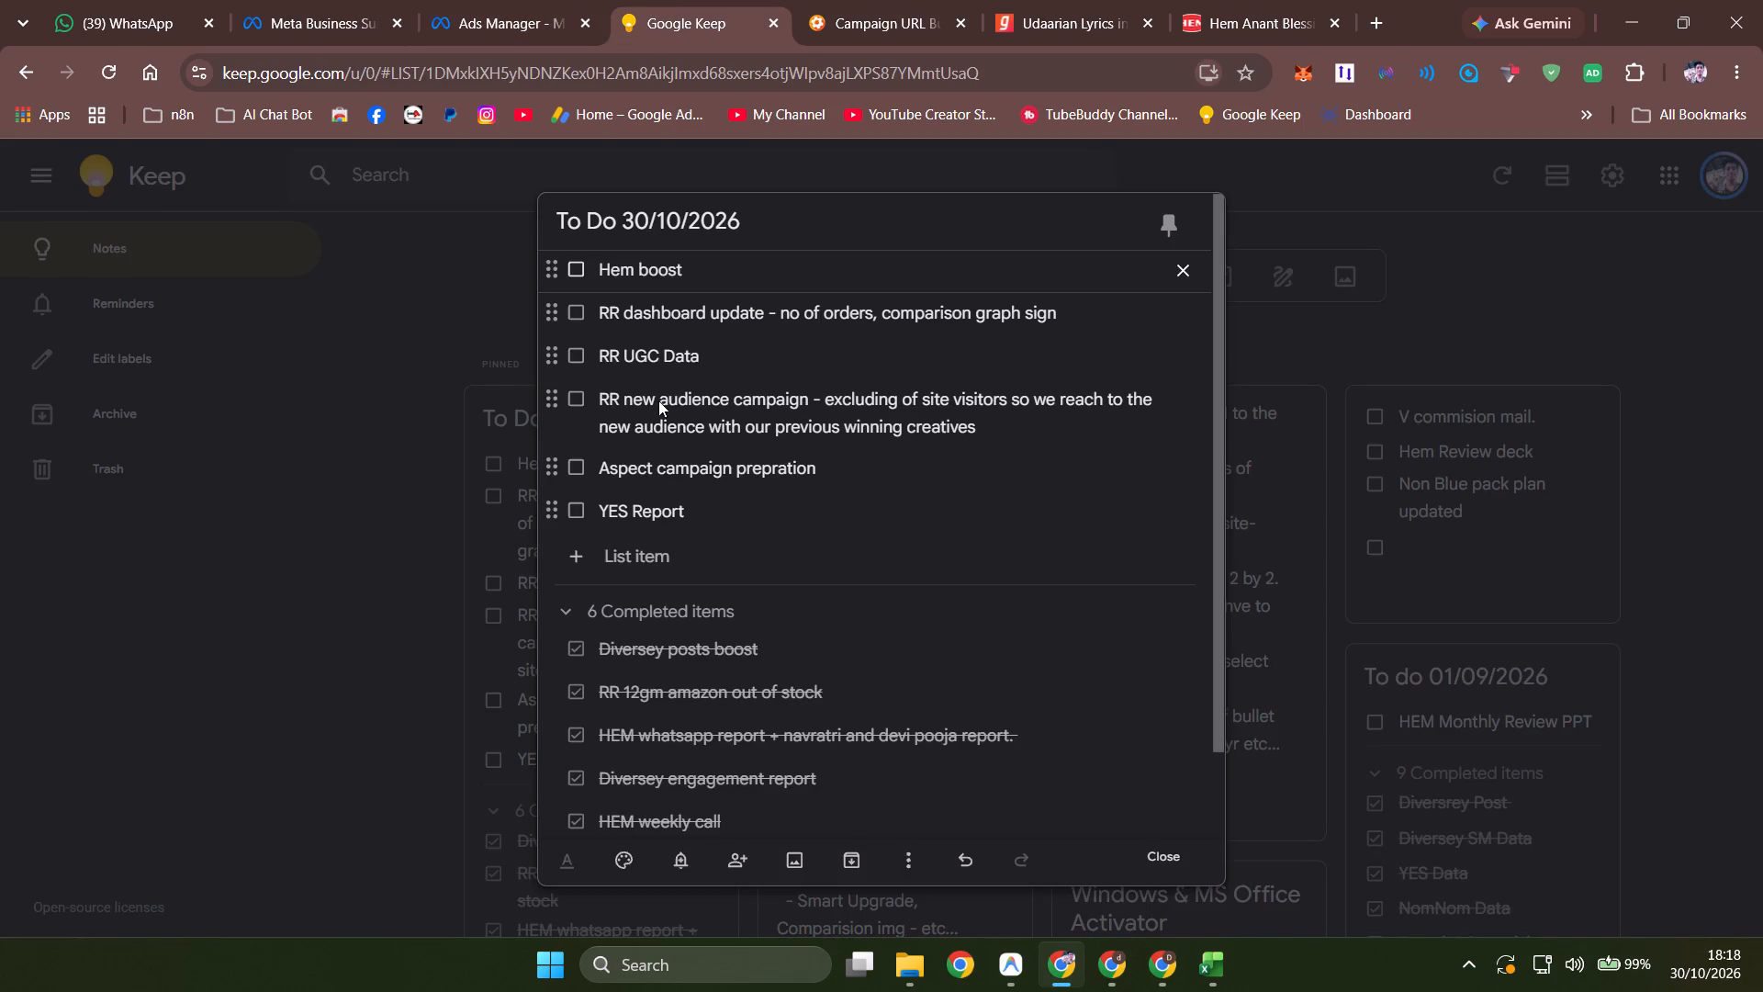
{"action": "left_click", "coordinate": [565, 257]}
{"action": "left_click", "coordinate": [571, 262]}
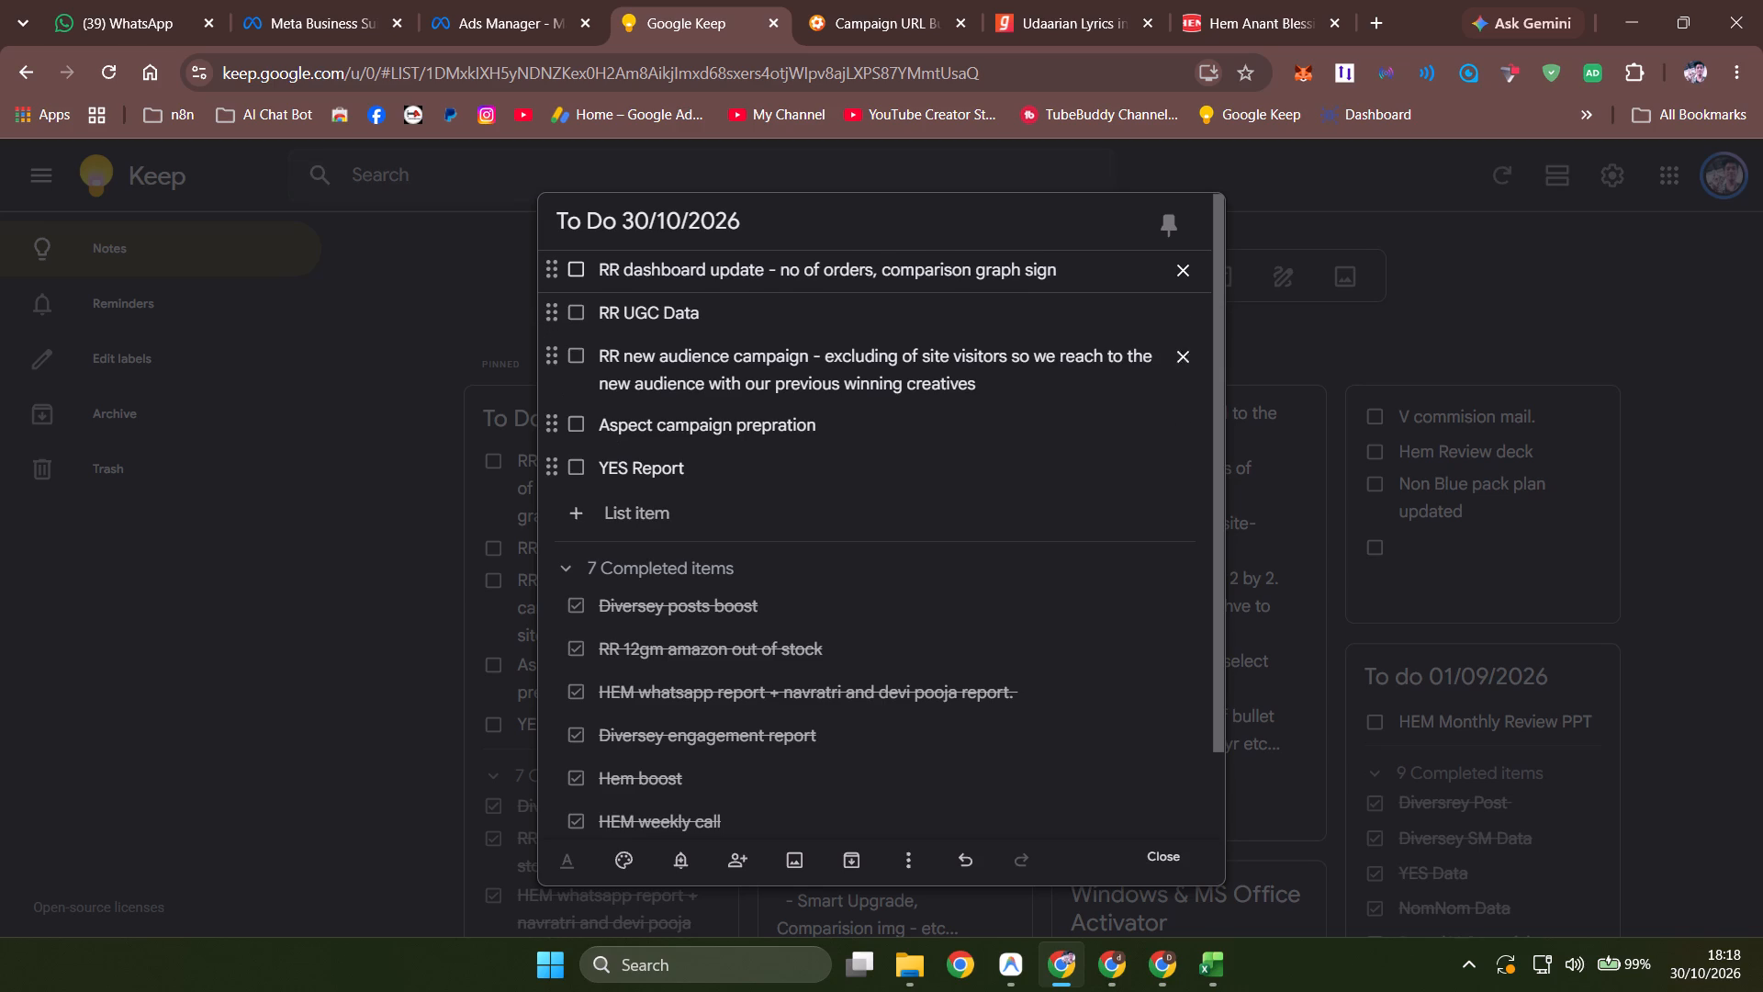
{"action": "scroll", "coordinate": [695, 480], "scroll_direction": "down", "scroll_amount": 3}
{"action": "scroll", "coordinate": [825, 606], "scroll_direction": "up", "scroll_amount": 3}
Switch to the Gaana browser tab and play Guzarish from the trending songs.
{"action": "left_click", "coordinate": [906, 0]}
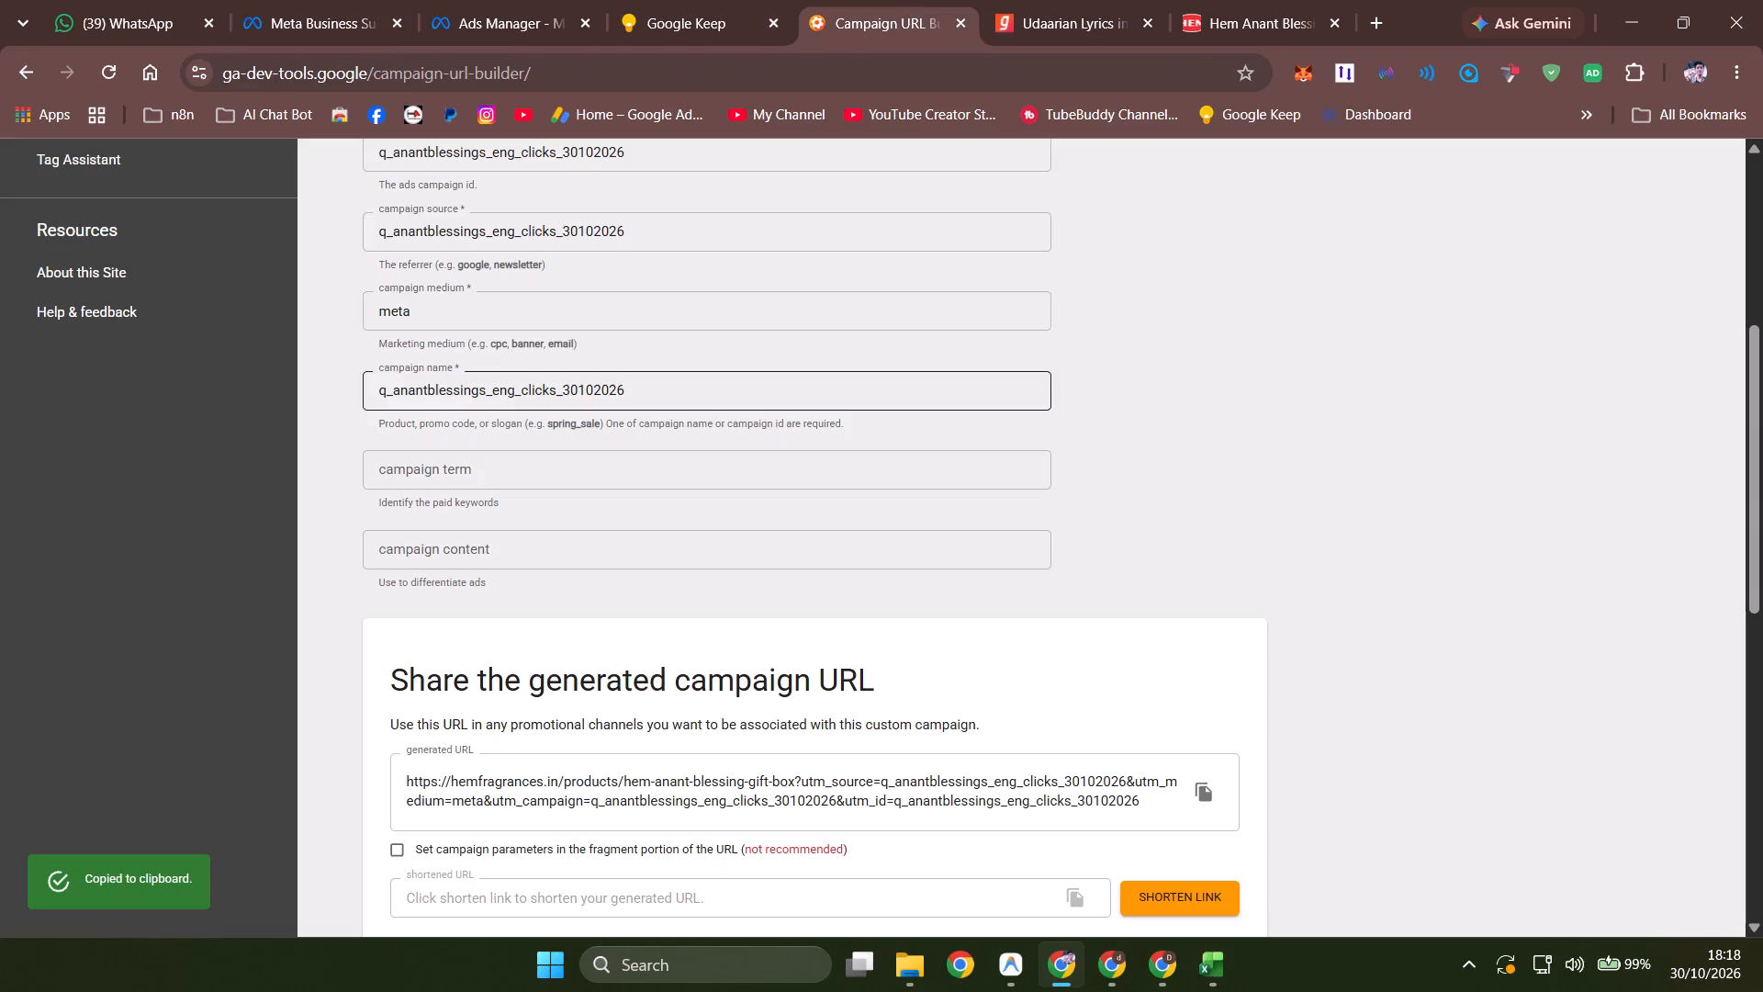
{"action": "left_click", "coordinate": [1121, 0]}
{"action": "scroll", "coordinate": [543, 493], "scroll_direction": "down", "scroll_amount": 5}
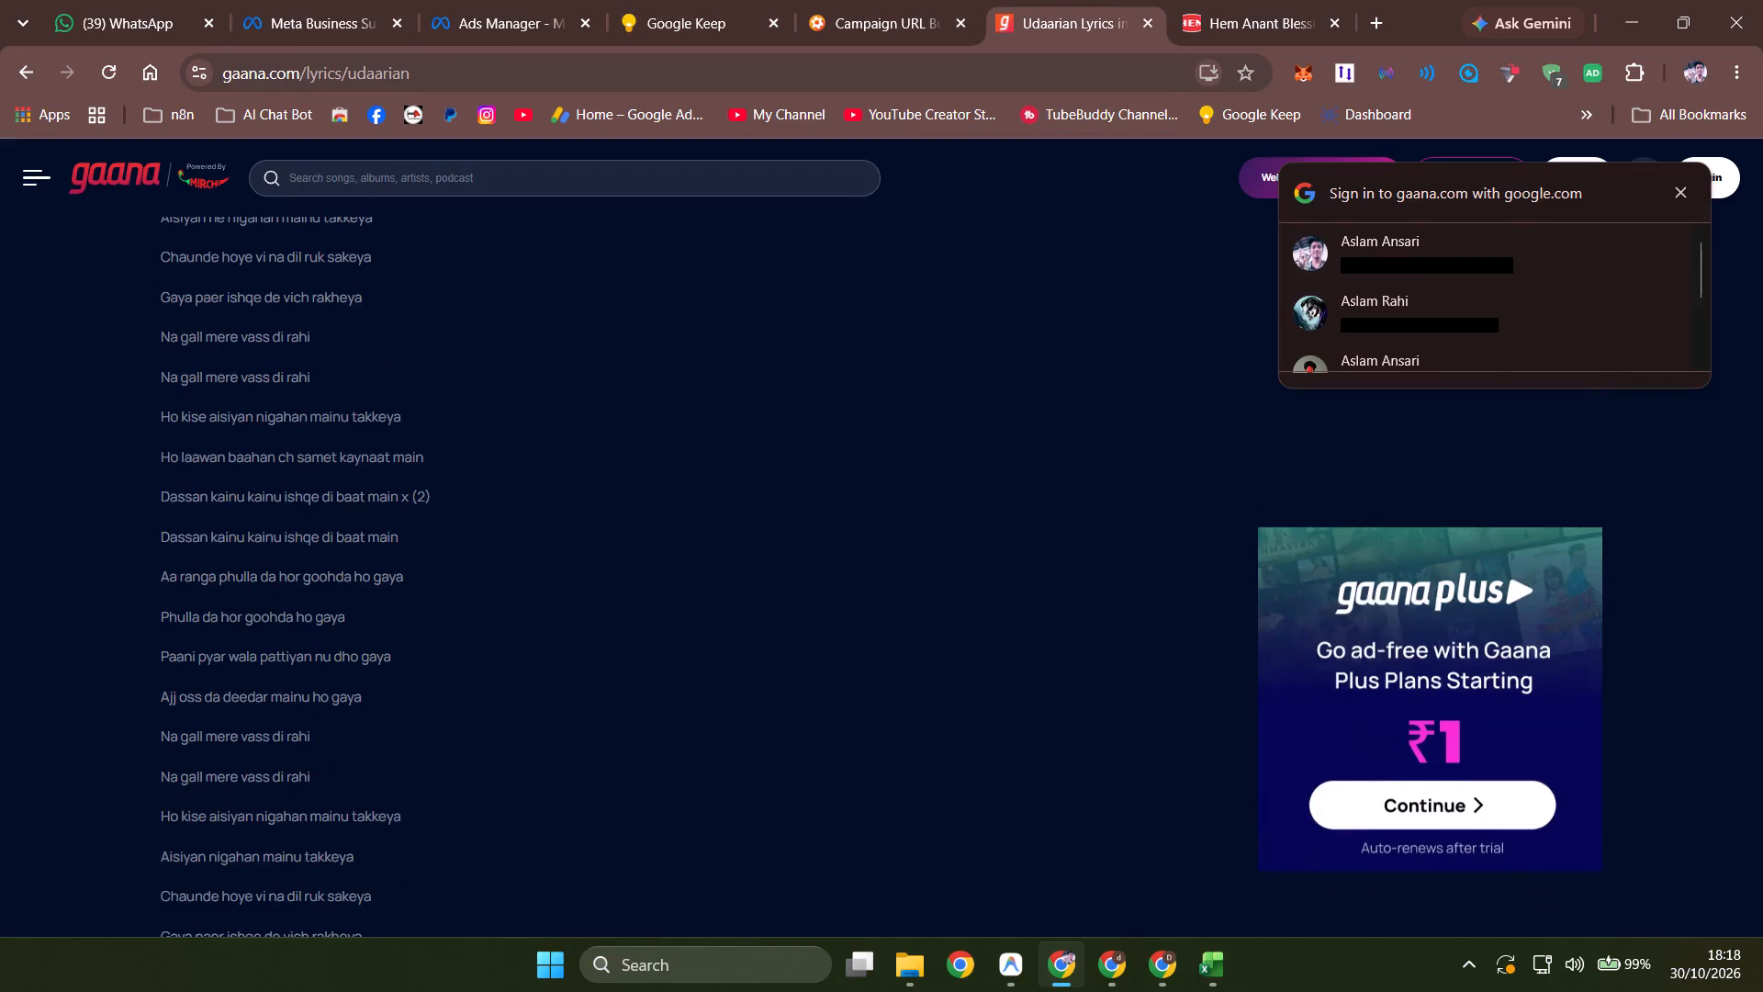
{"action": "left_click", "coordinate": [389, 174]}
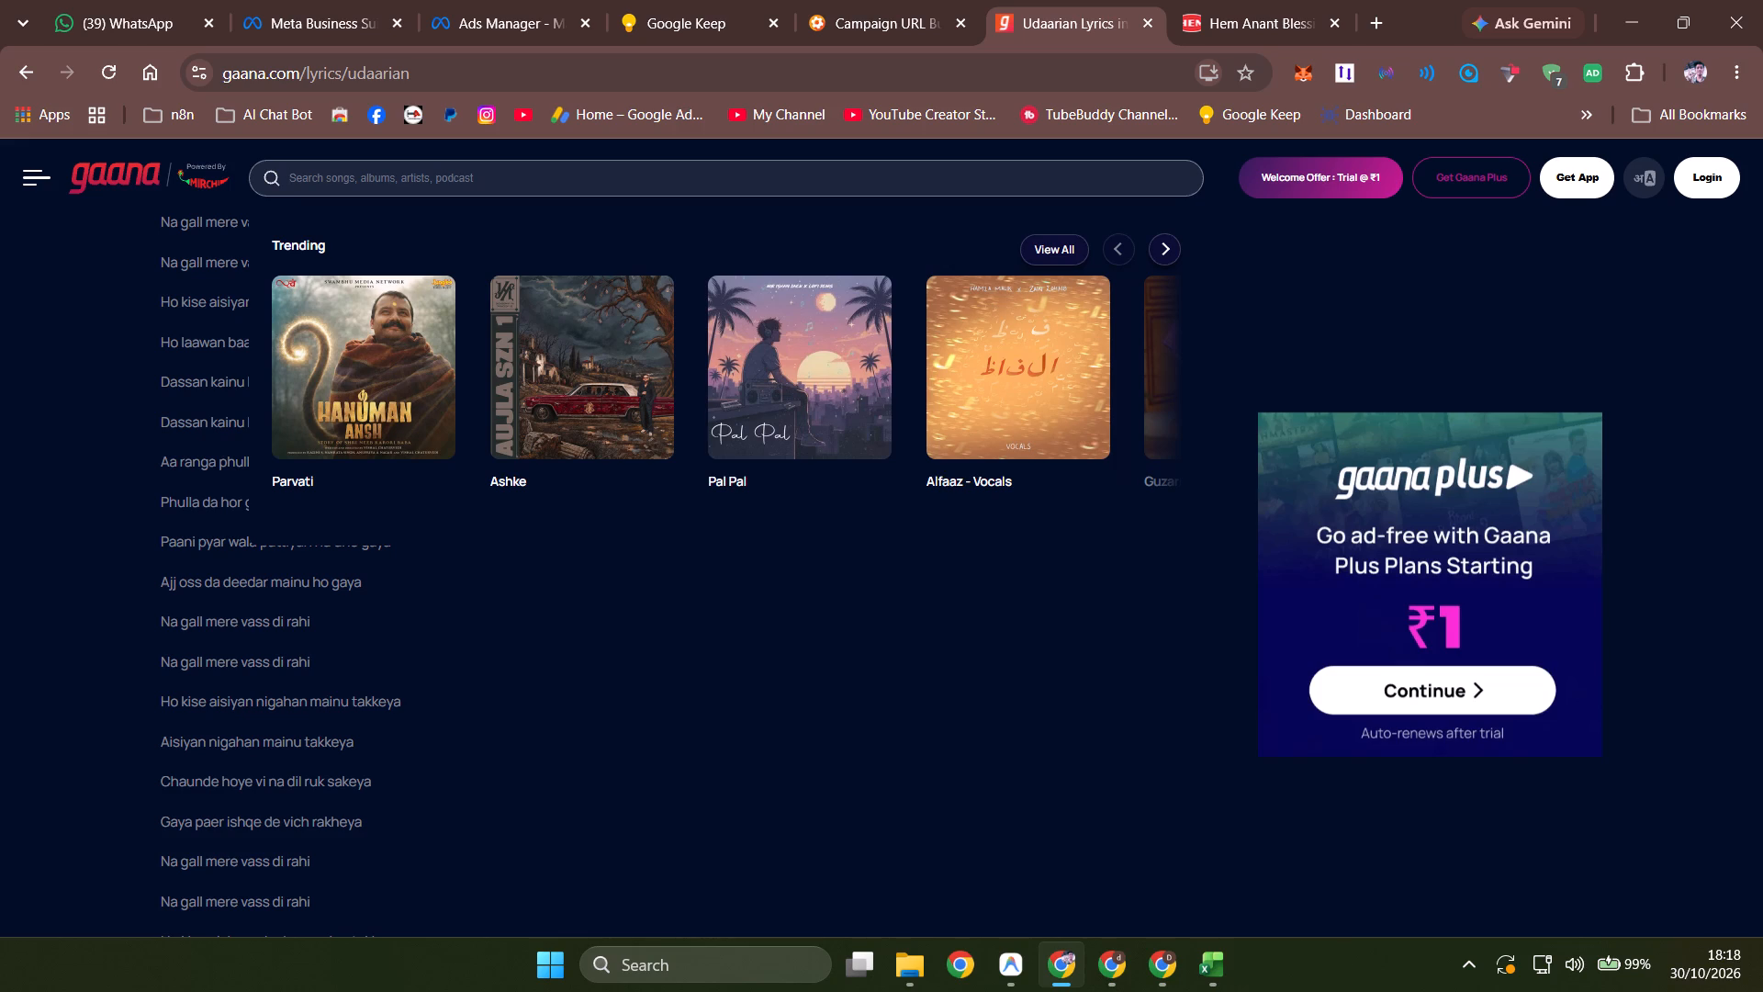
{"action": "scroll", "coordinate": [713, 345], "scroll_direction": "left", "scroll_amount": 4}
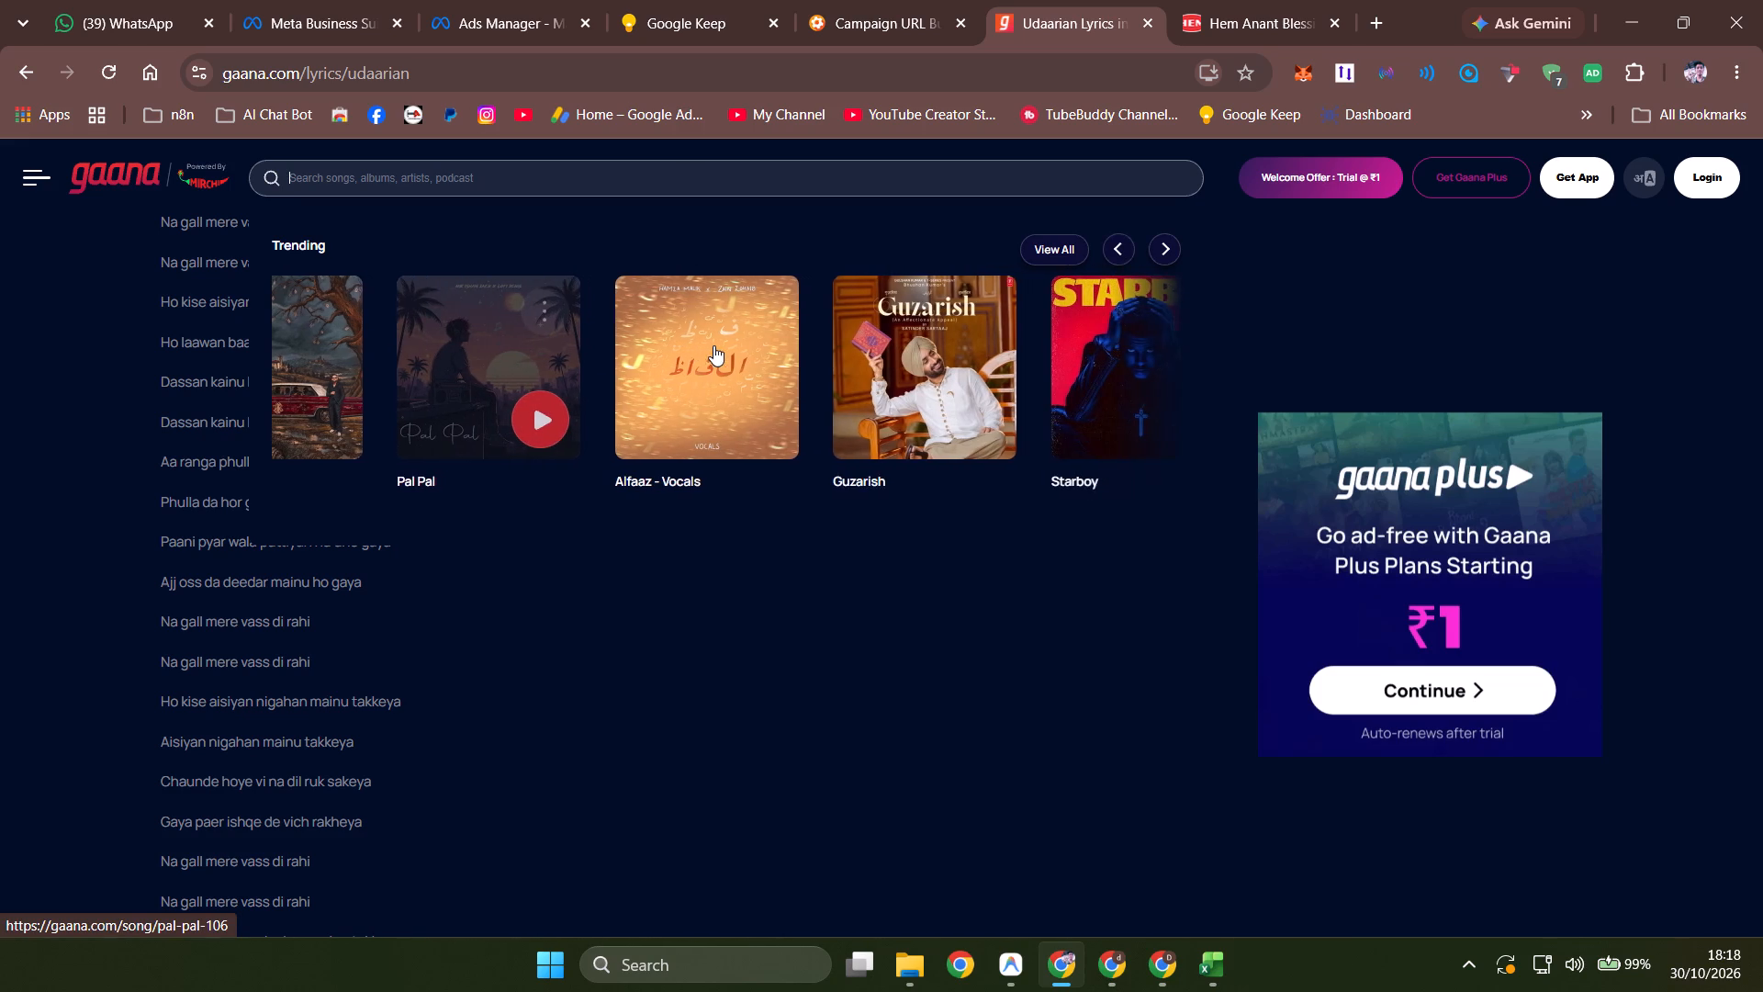
{"action": "scroll", "coordinate": [713, 345], "scroll_direction": "left", "scroll_amount": 2}
{"action": "left_click", "coordinate": [781, 372]}
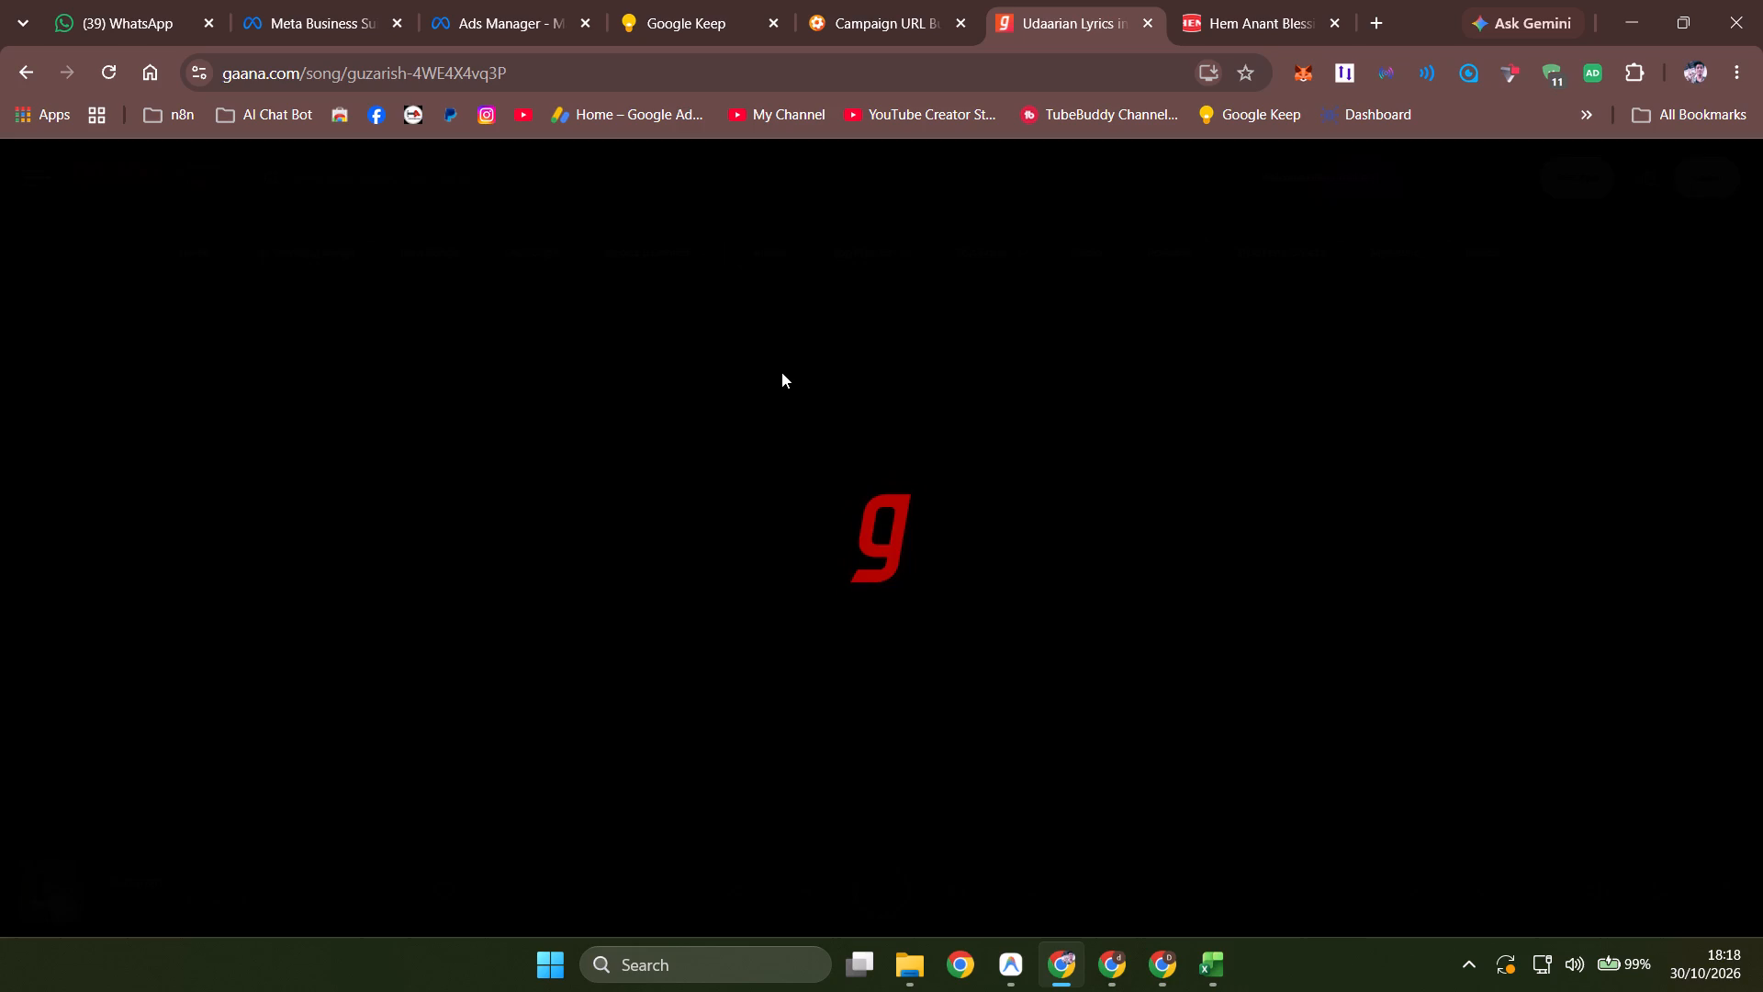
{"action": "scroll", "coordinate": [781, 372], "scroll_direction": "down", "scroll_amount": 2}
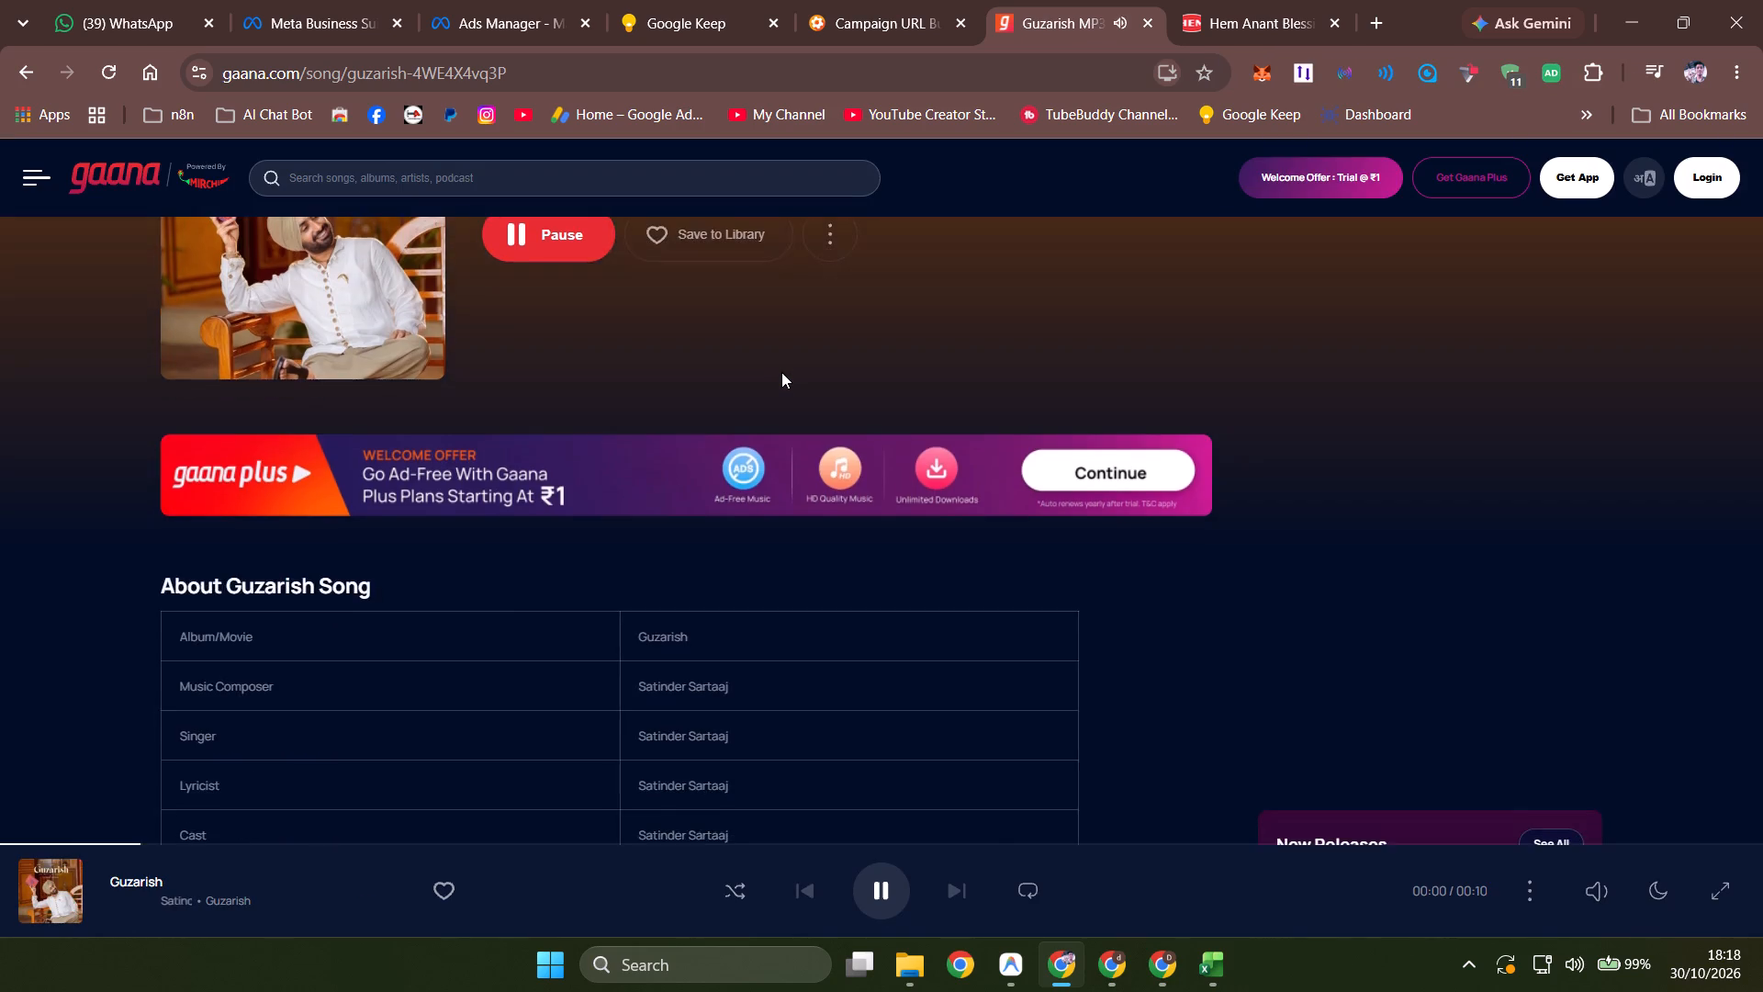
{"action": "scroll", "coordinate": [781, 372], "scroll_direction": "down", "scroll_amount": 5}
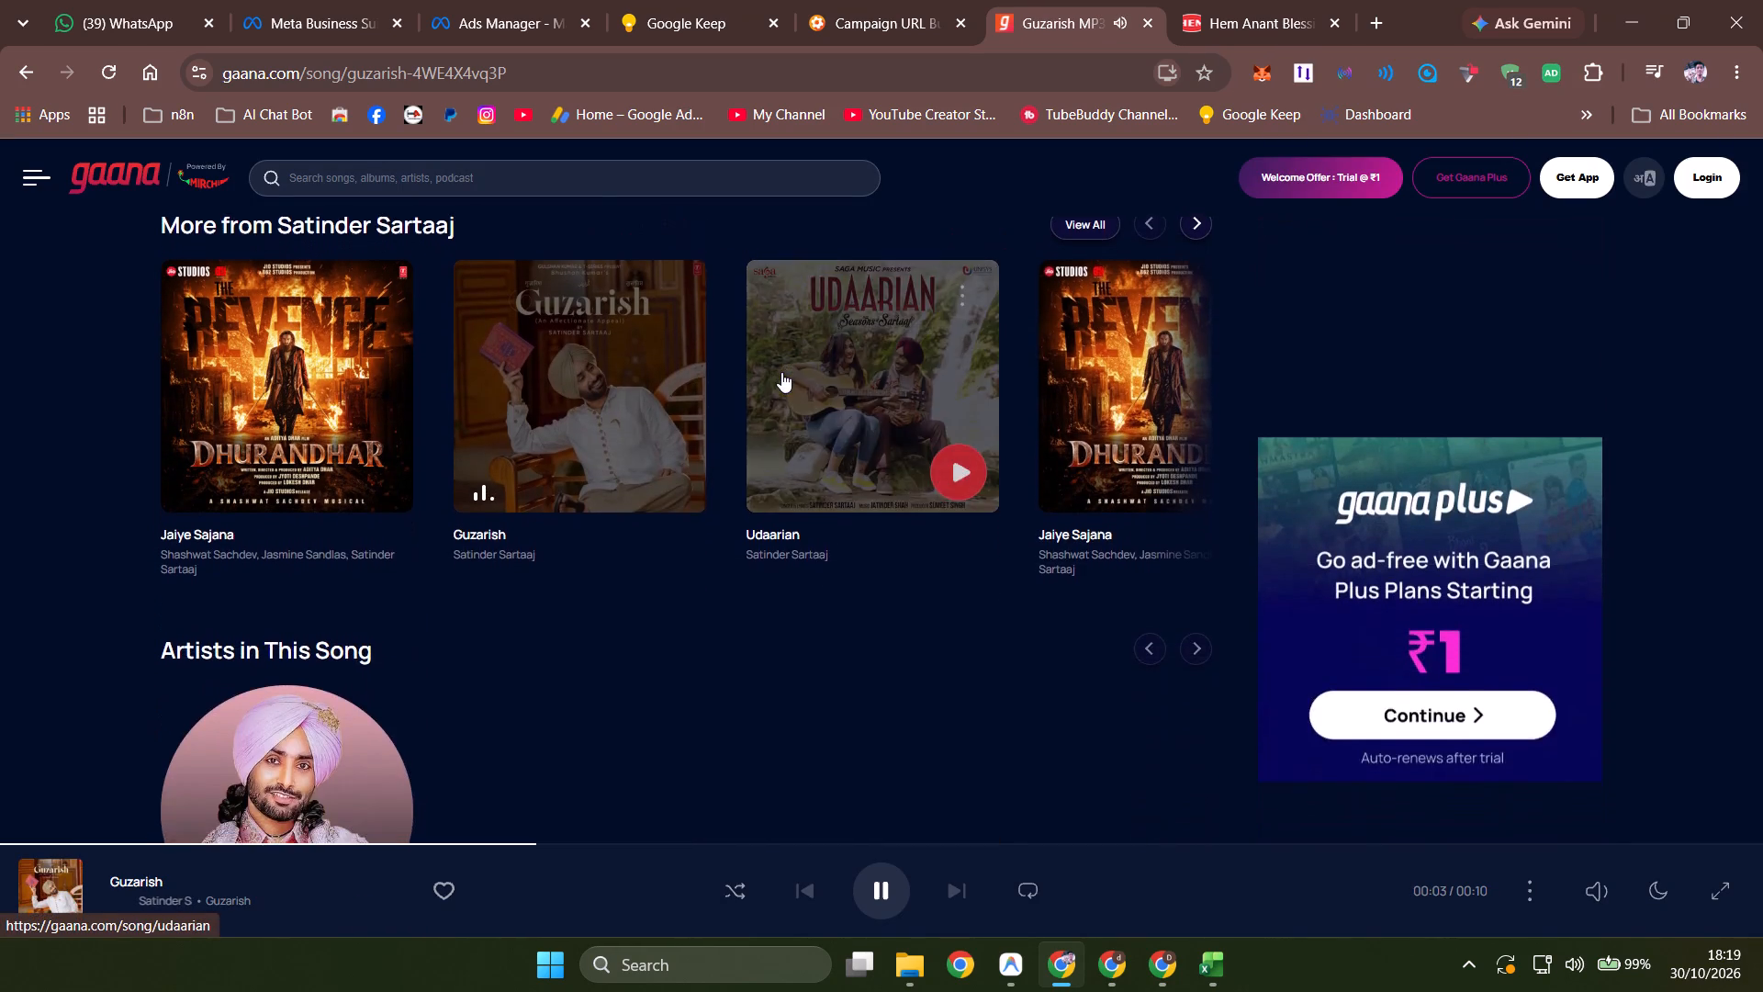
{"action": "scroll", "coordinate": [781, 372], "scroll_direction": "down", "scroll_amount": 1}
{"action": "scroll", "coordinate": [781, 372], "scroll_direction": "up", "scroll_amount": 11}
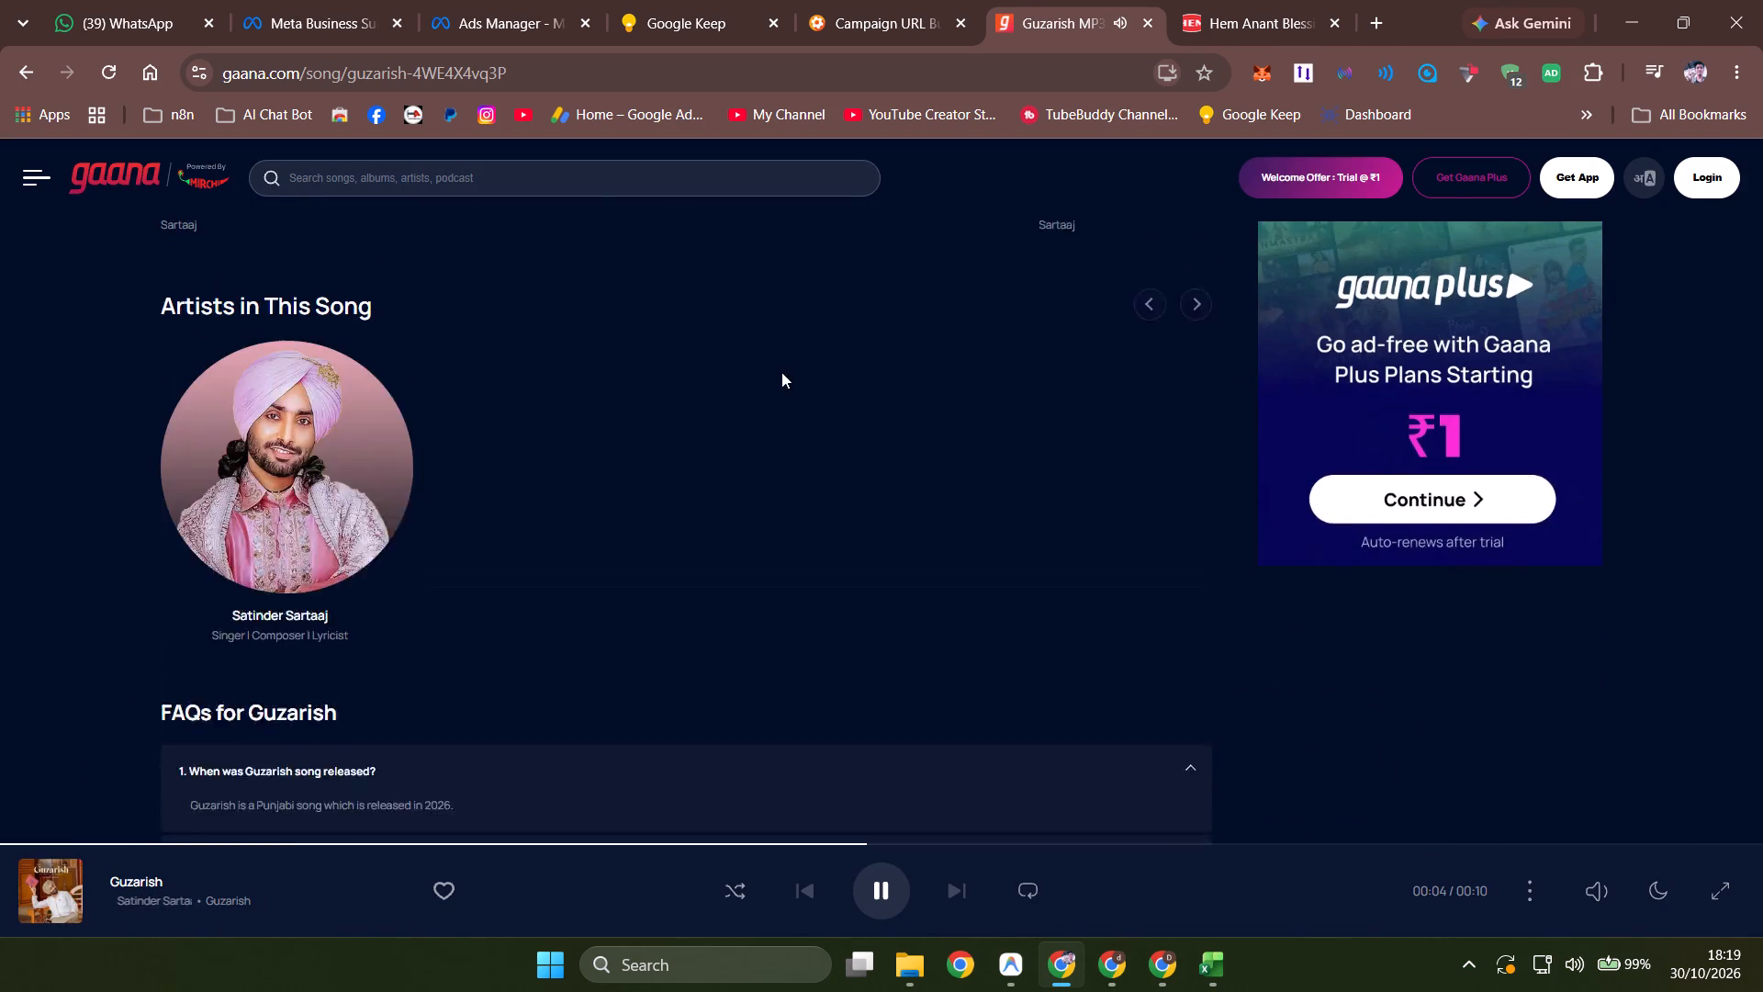
Pause the song Guzarish on its Gaana page and go back to the site's home page.
{"action": "scroll", "coordinate": [781, 372], "scroll_direction": "up", "scroll_amount": 4}
{"action": "left_click", "coordinate": [503, 495]}
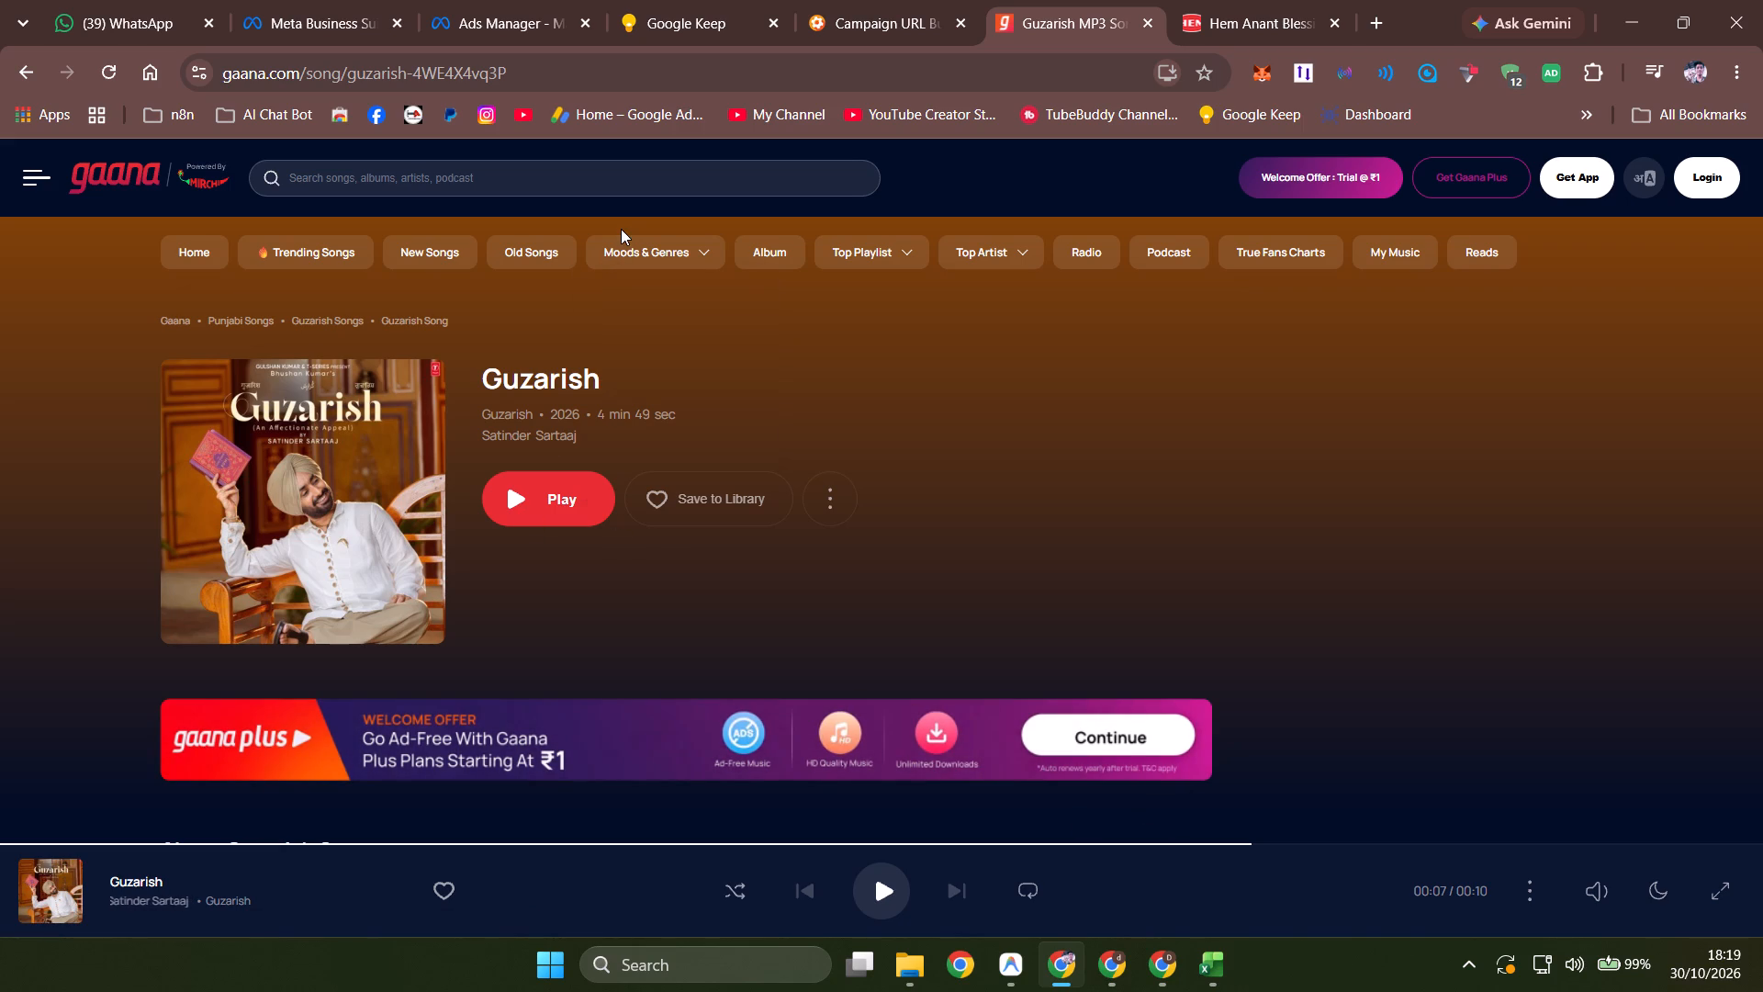
{"action": "left_click", "coordinate": [192, 243]}
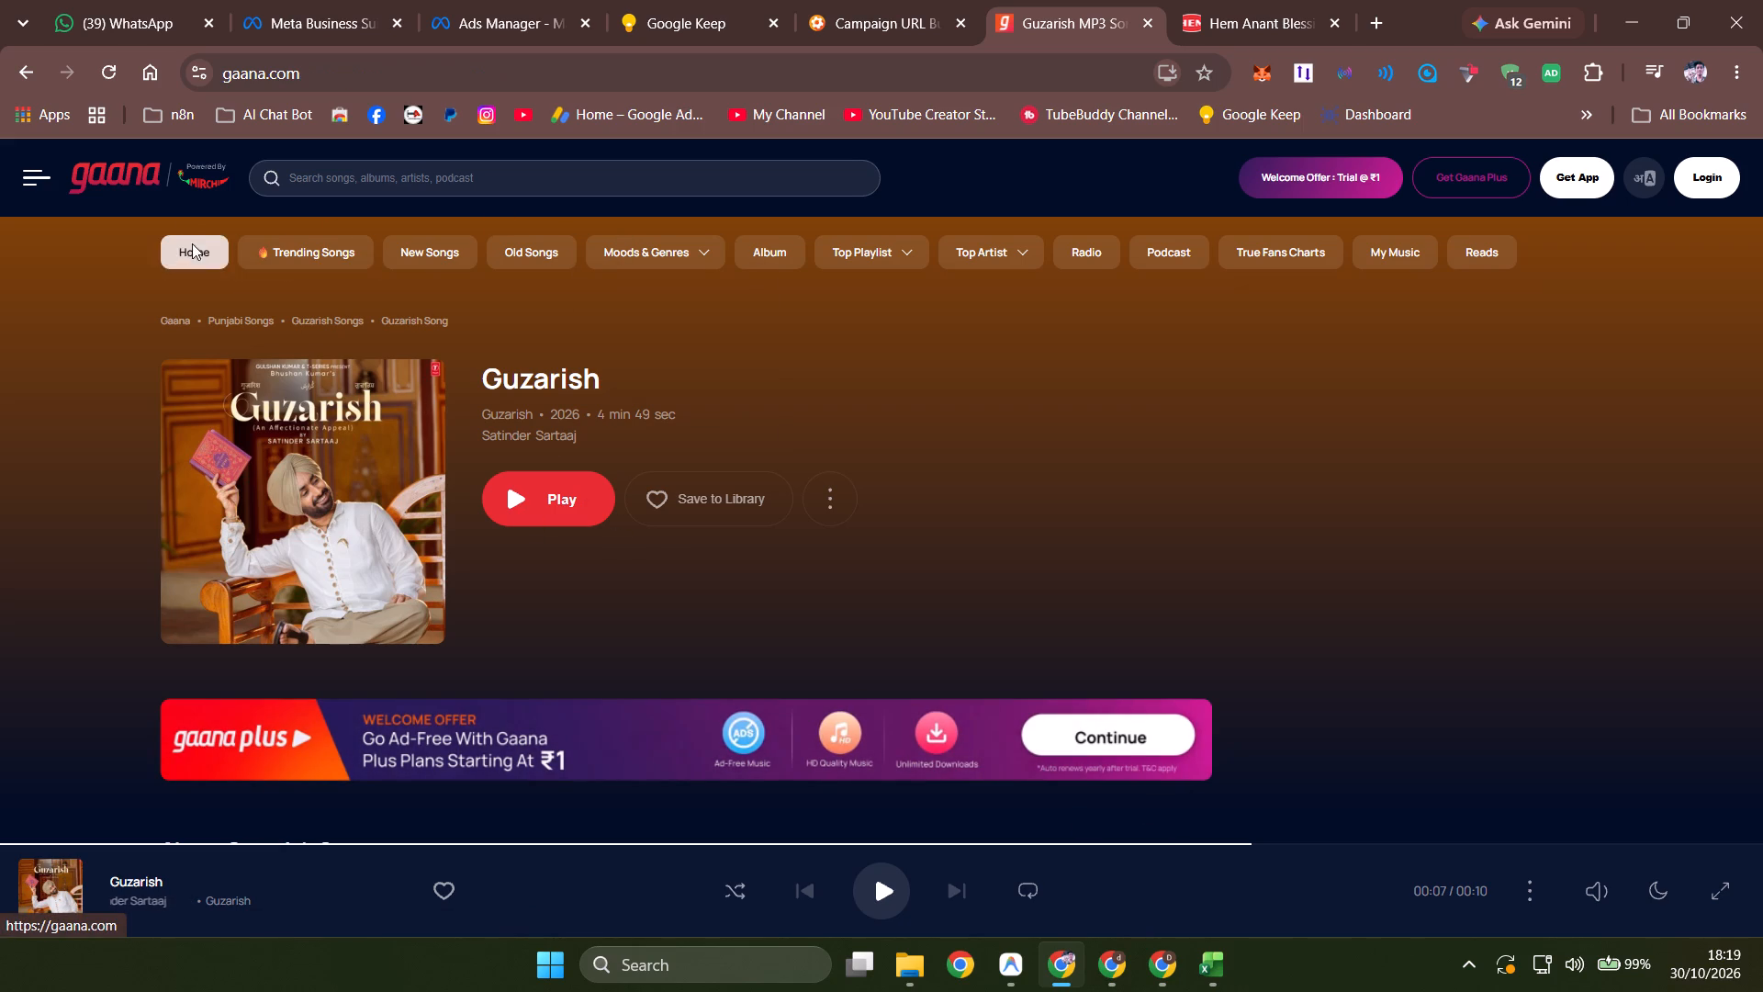